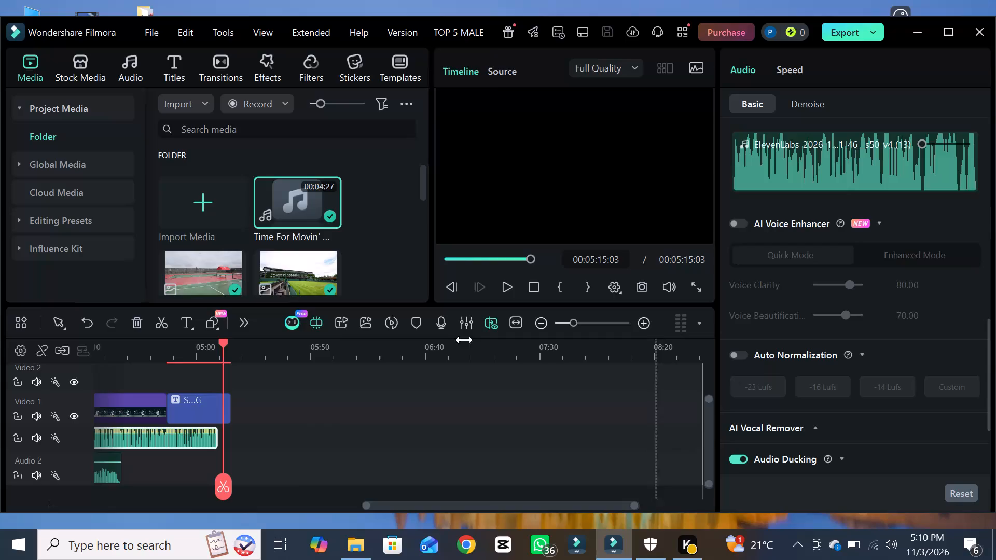
Play the timeline from the very beginning to review the edited video with its voice-over and background music.
left_click(444, 259)
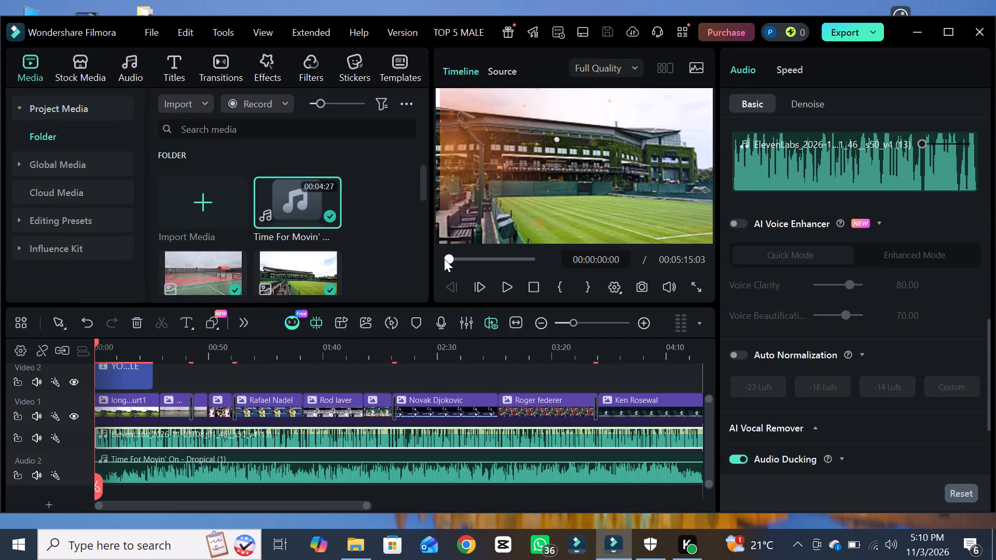
left_click(506, 288)
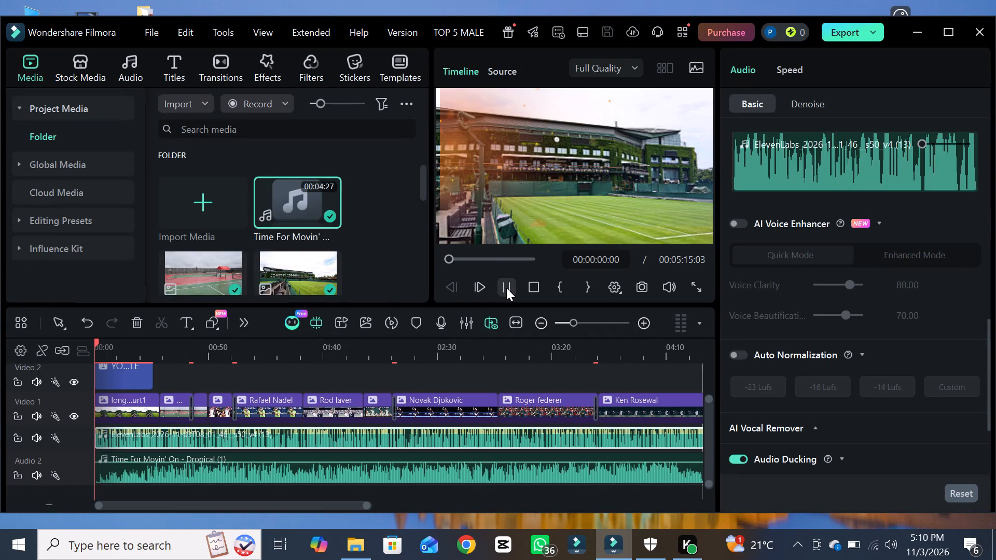
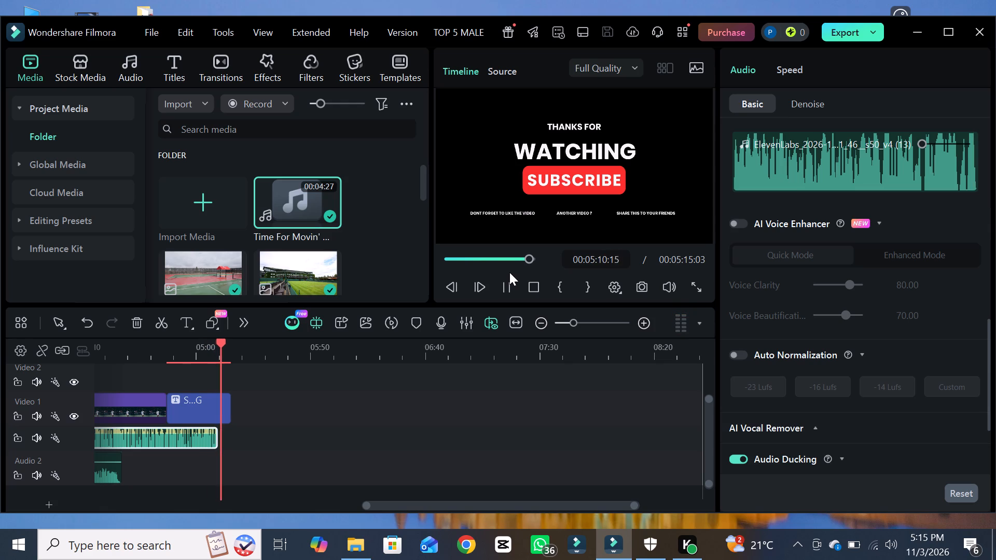
Pause the timeline playback on the closing thanks-for-watching screen.
left_click(507, 280)
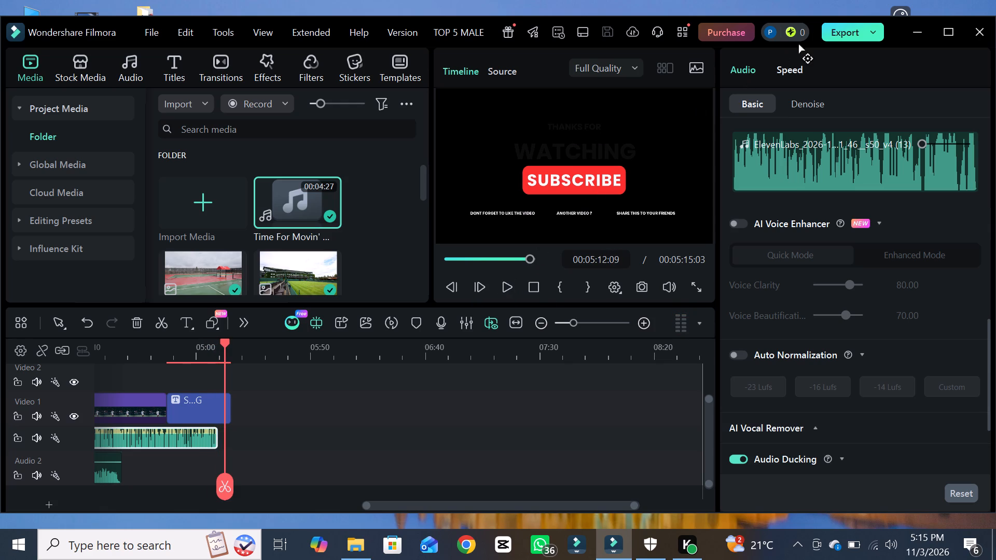
Open the video's local export settings and start extending its title after "TOP 5 MALE".
left_click(845, 28)
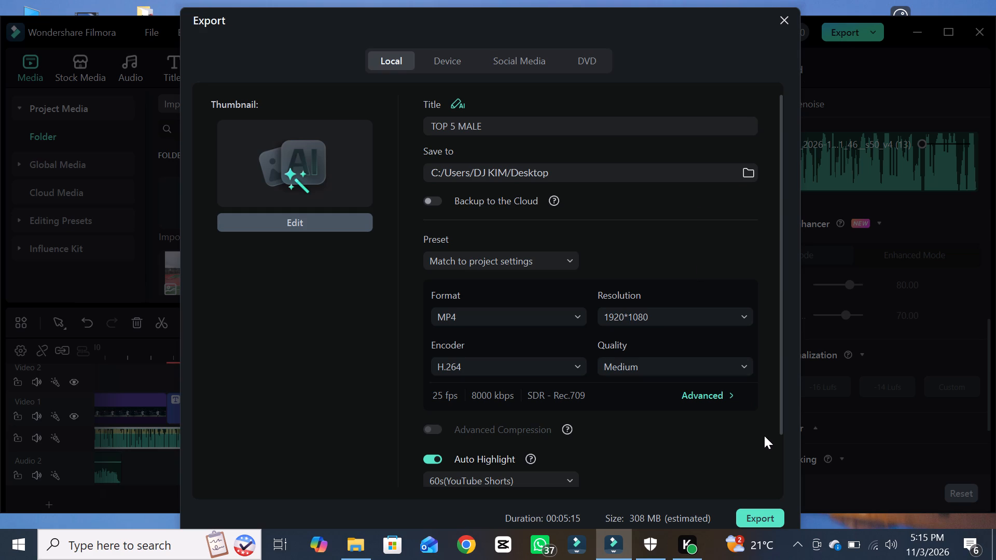
left_click(504, 125)
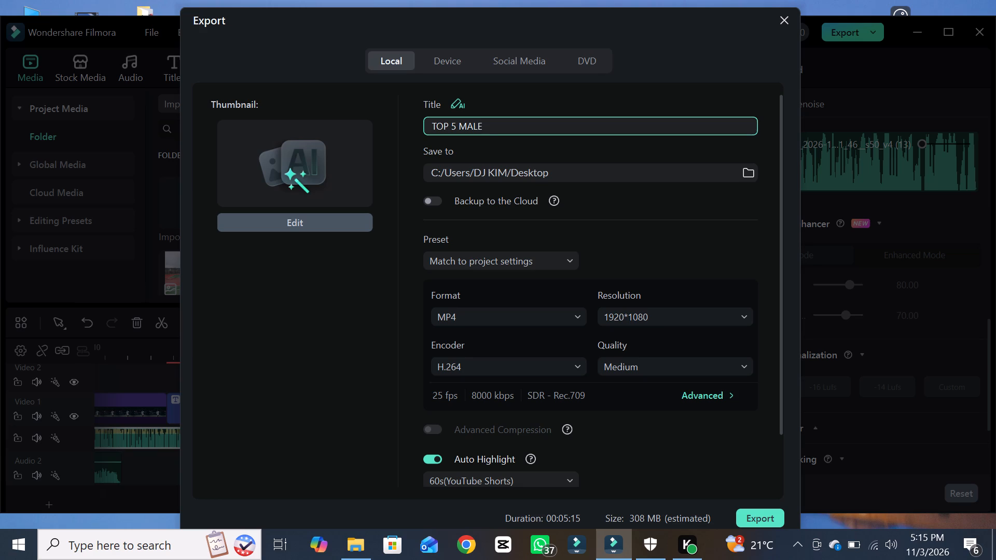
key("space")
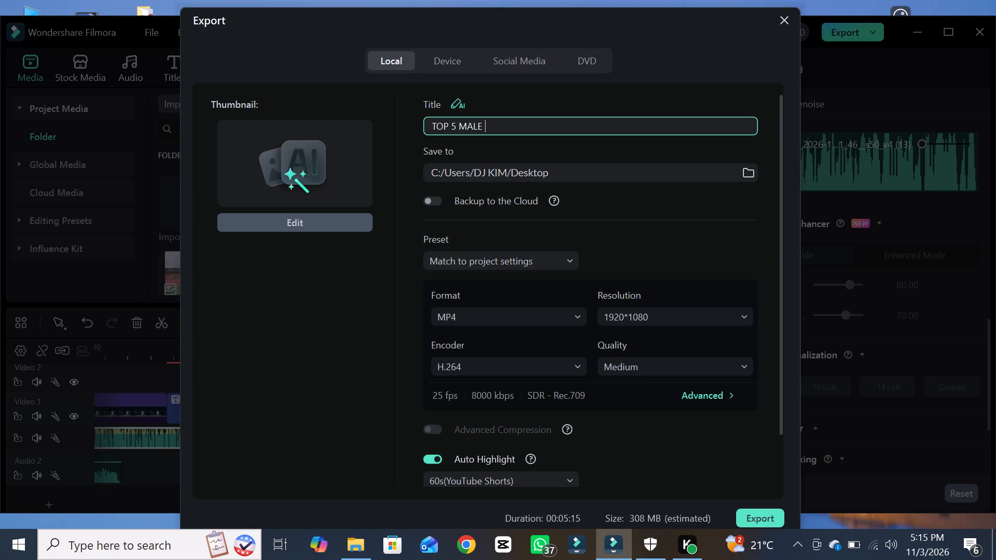
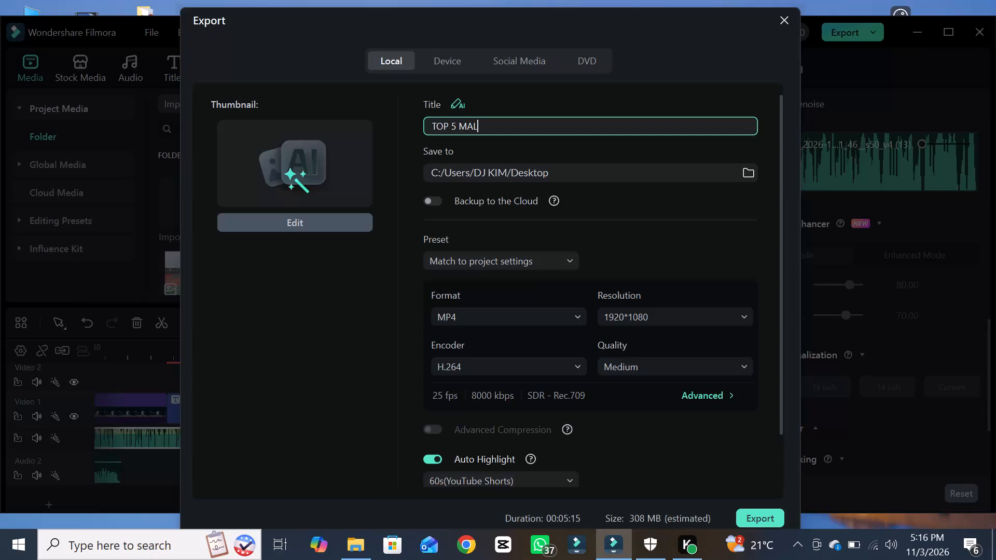
Replace the export title with "5 oldest tennis players to reach the ATP TOP 5".
key("BackSpace")
key("BackSpace")
key("BackSpace")
key("BackSpace")
key("BackSpace")
key("BackSpace")
key("BackSpace")
key("BackSpace")
key("BackSpace")
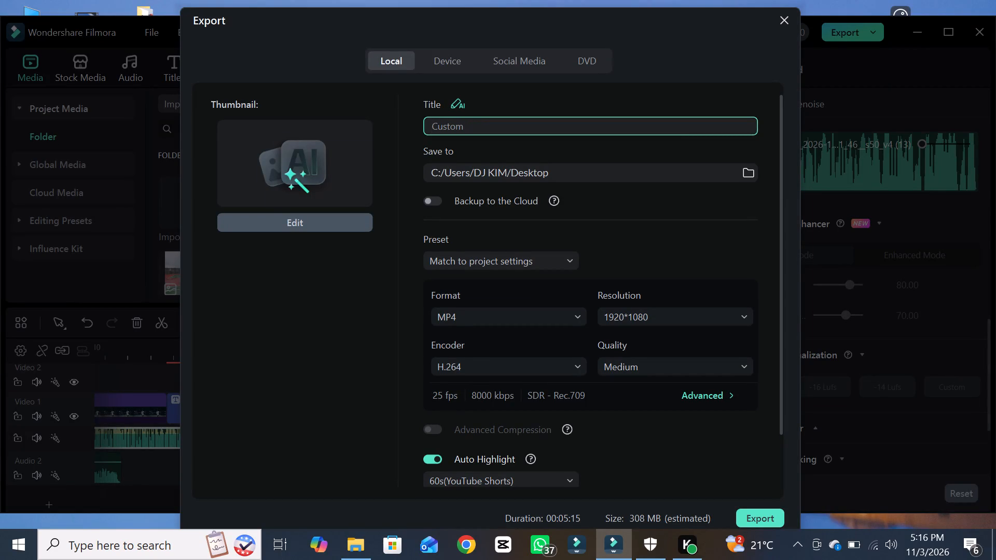
key("5")
key("space")
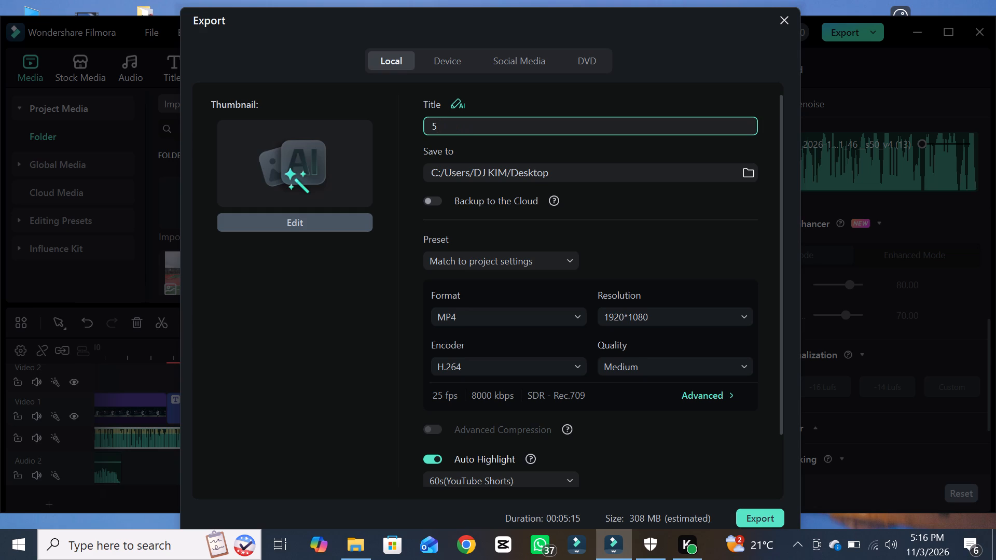
type("ol")
type("des")
key("t")
key("space")
type("te")
type("nn")
key("i")
key("s")
key("space")
type("pl")
key("a")
type("yer")
key("space")
key("BackSpace")
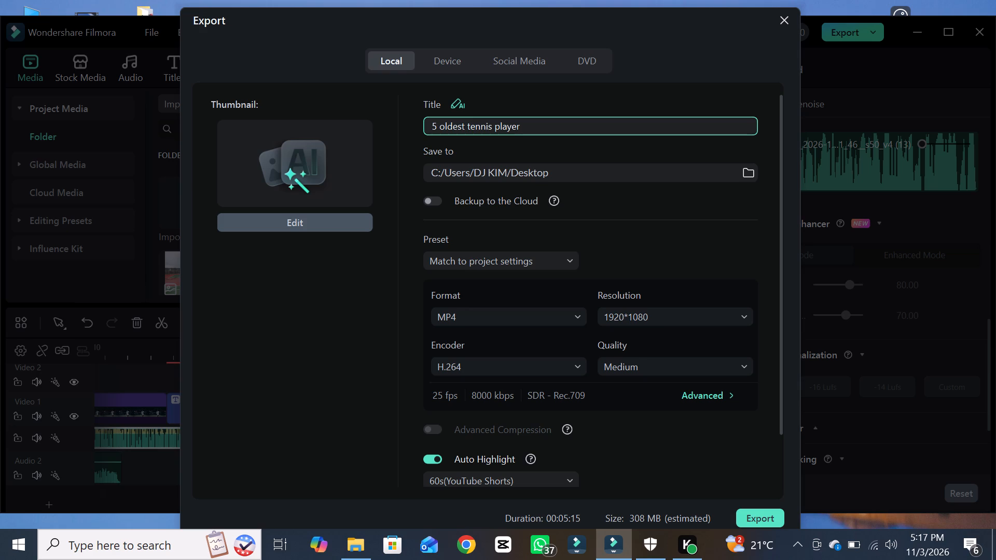
key("s")
key("space")
key("t")
key("o")
key("space")
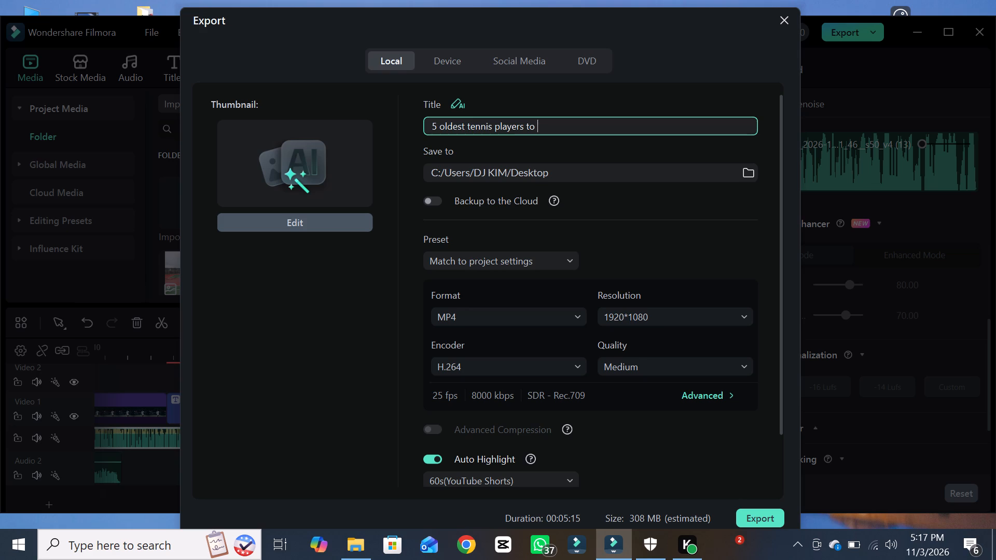
type("reach")
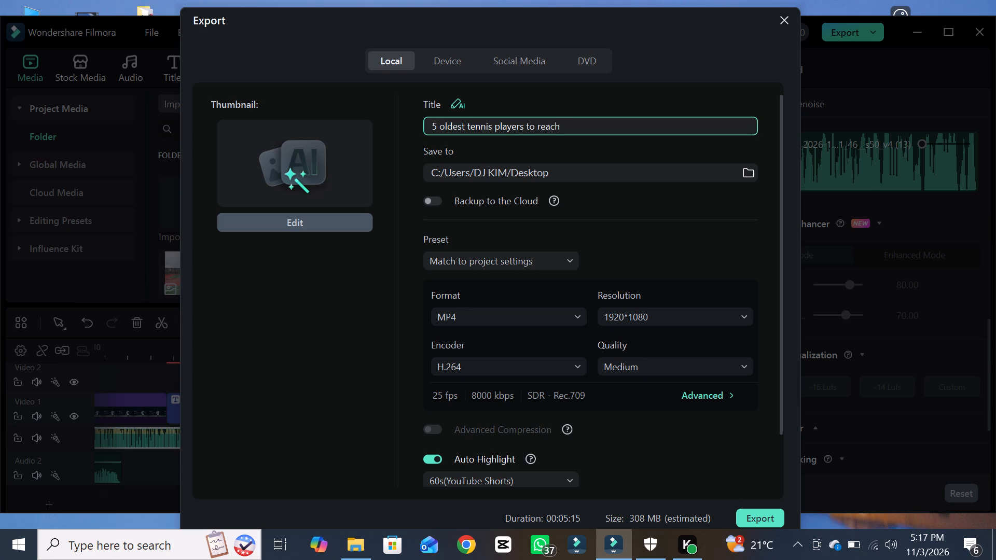
key("space")
type("th")
key("e")
key("space")
key("a")
key("t")
key("p")
key("BackSpace")
key("BackSpace")
key("BackSpace")
key("a")
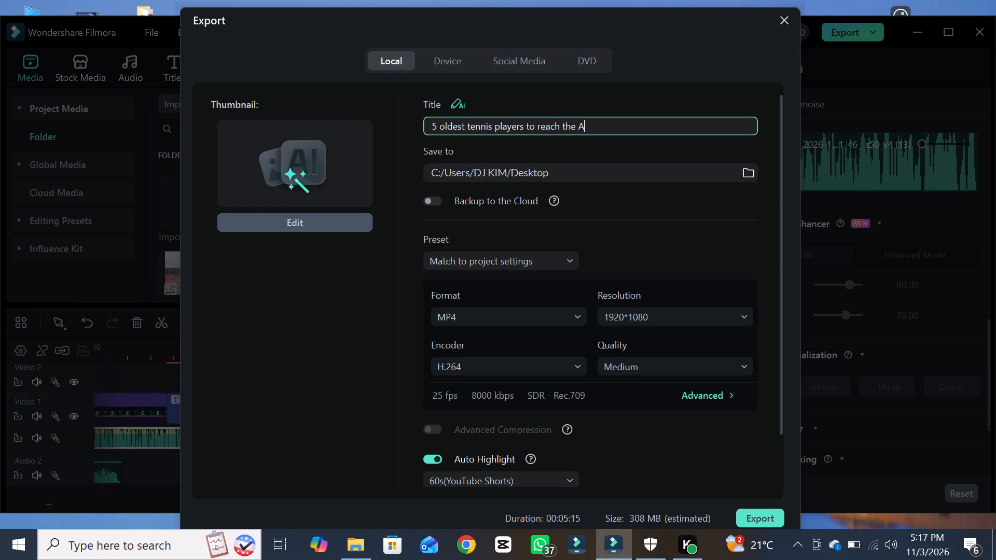
key("t")
key("p")
key("space")
key("t")
type("OP")
key("space")
key("5")
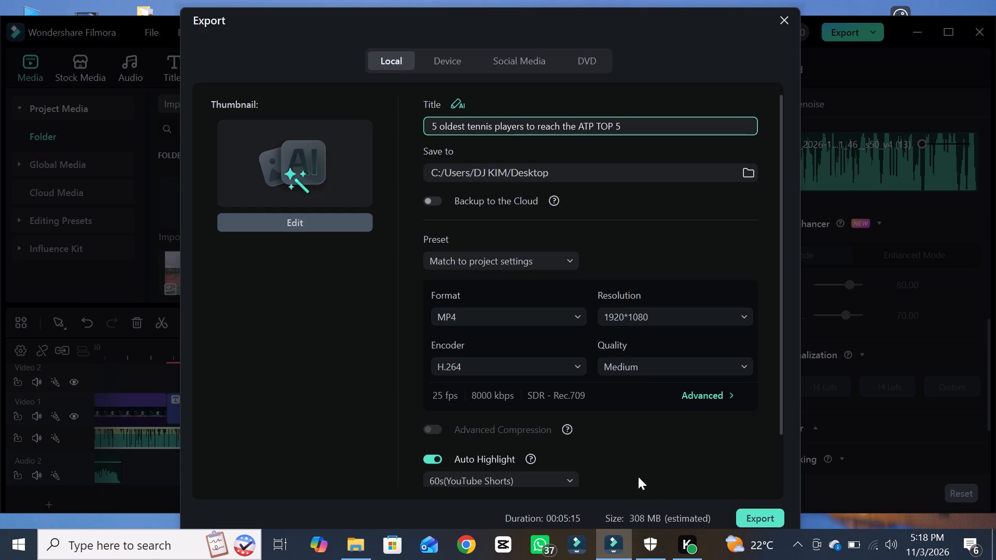
Export the video locally to the Desktop as a 1920*1080 MP4 with the 60s (YouTube Shorts) auto highlight.
left_click(570, 481)
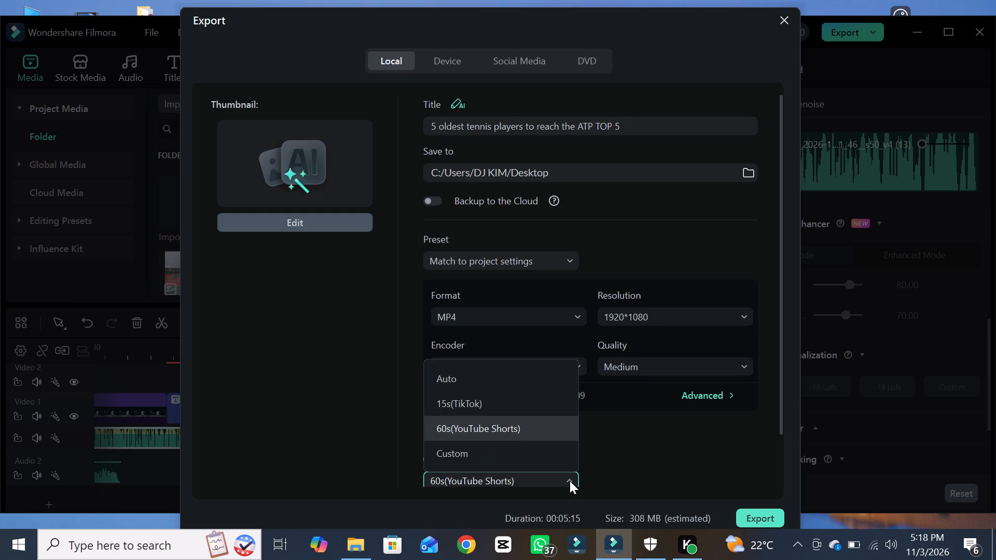
left_click(634, 452)
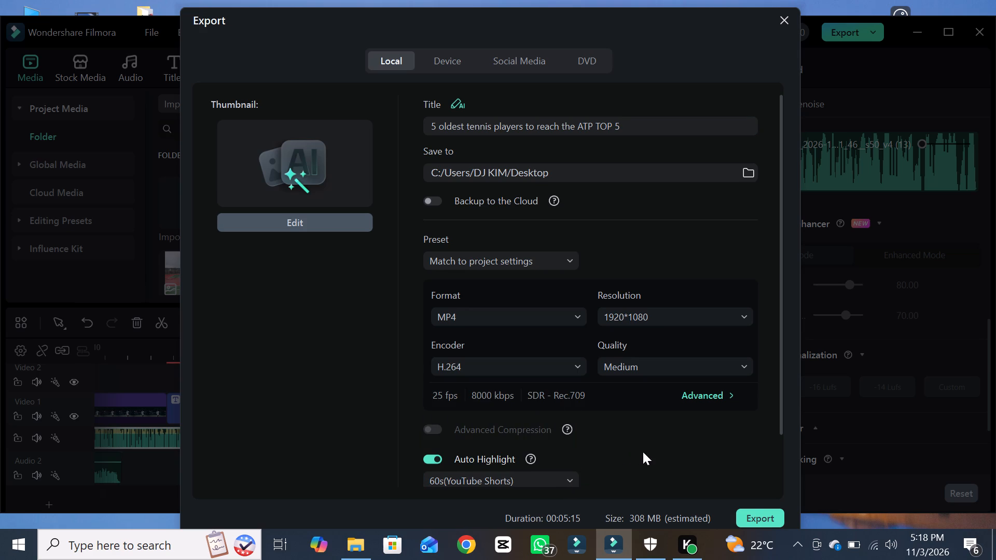
left_click(753, 513)
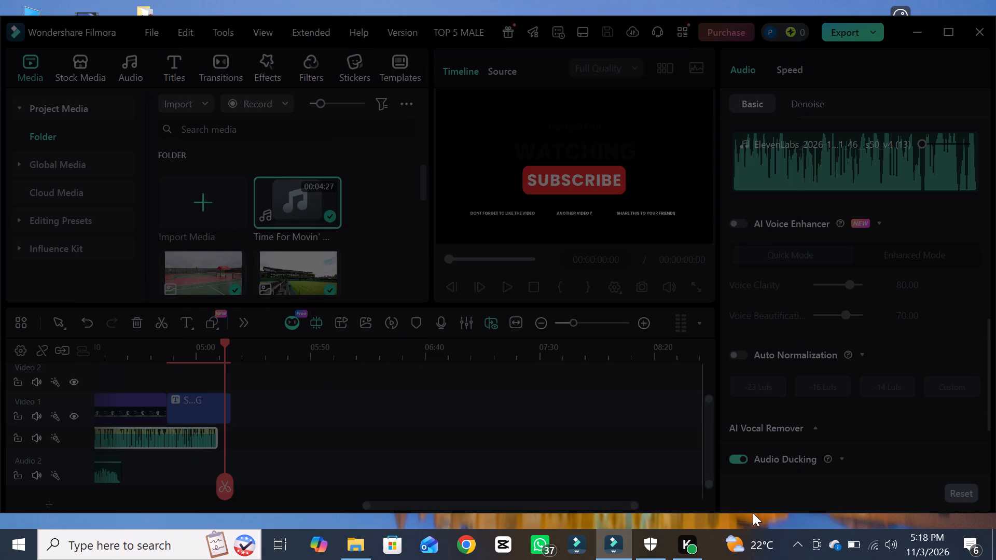
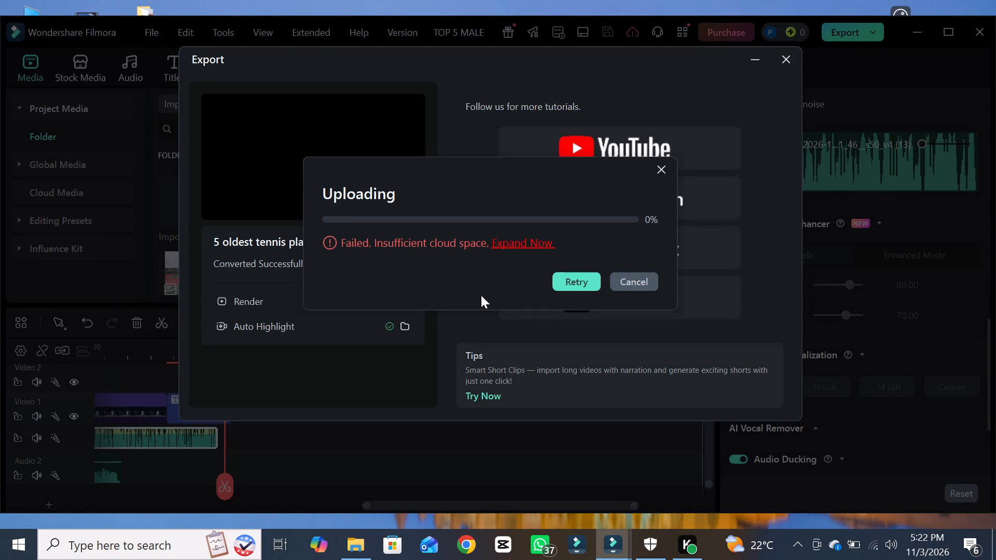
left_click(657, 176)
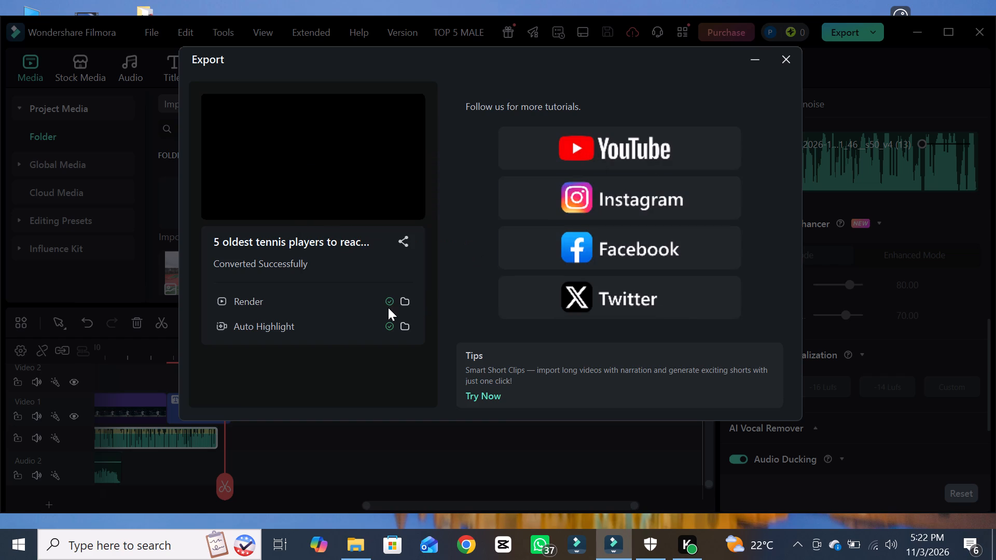
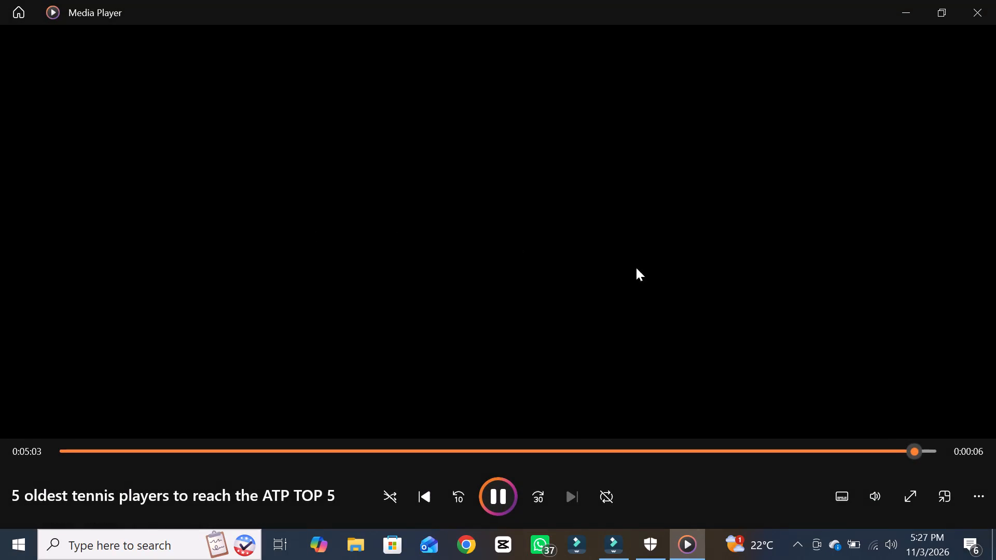
Scrub through the last part of the exported "5 oldest tennis players to reach the ATP TOP 5" video to examine its ending.
left_click(916, 450)
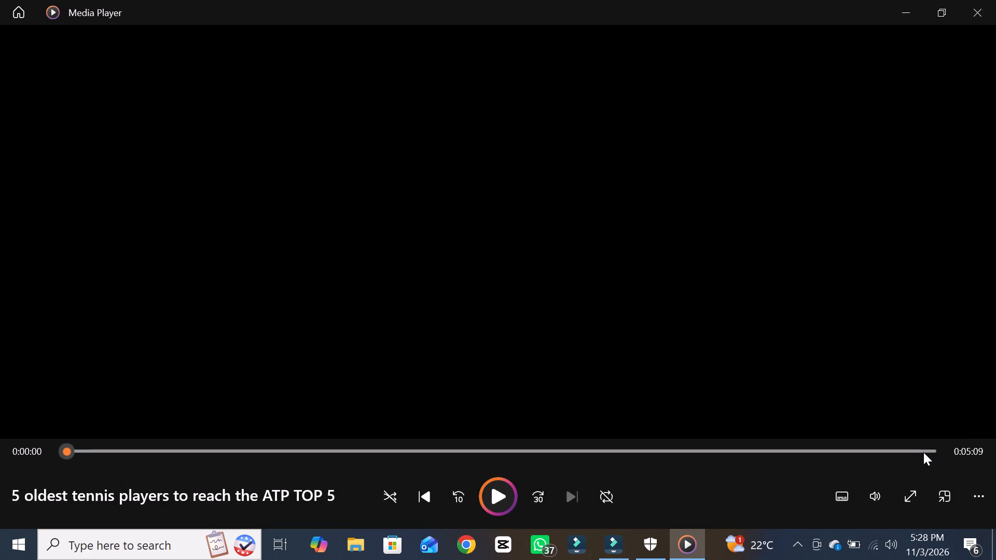
left_click(780, 451)
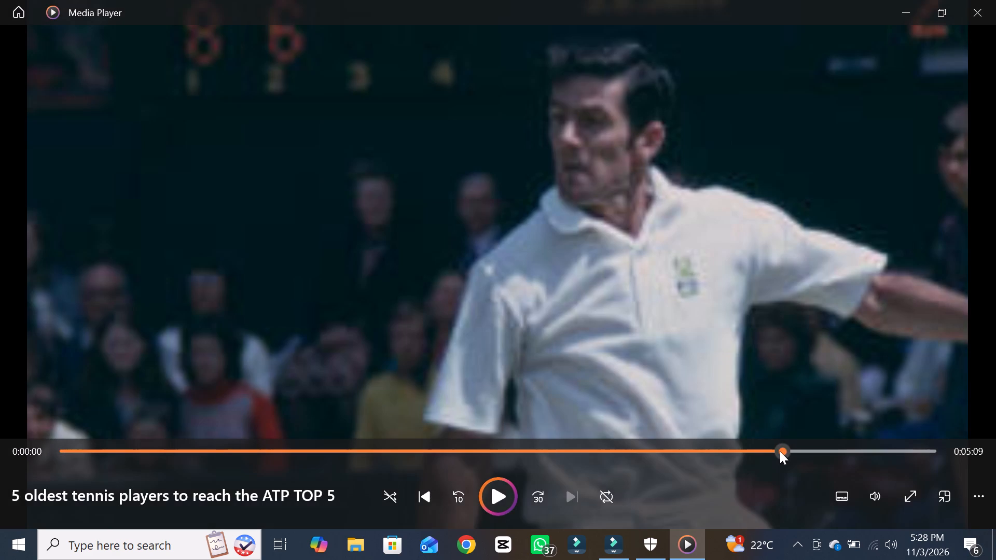
left_click_drag(784, 451, 798, 451)
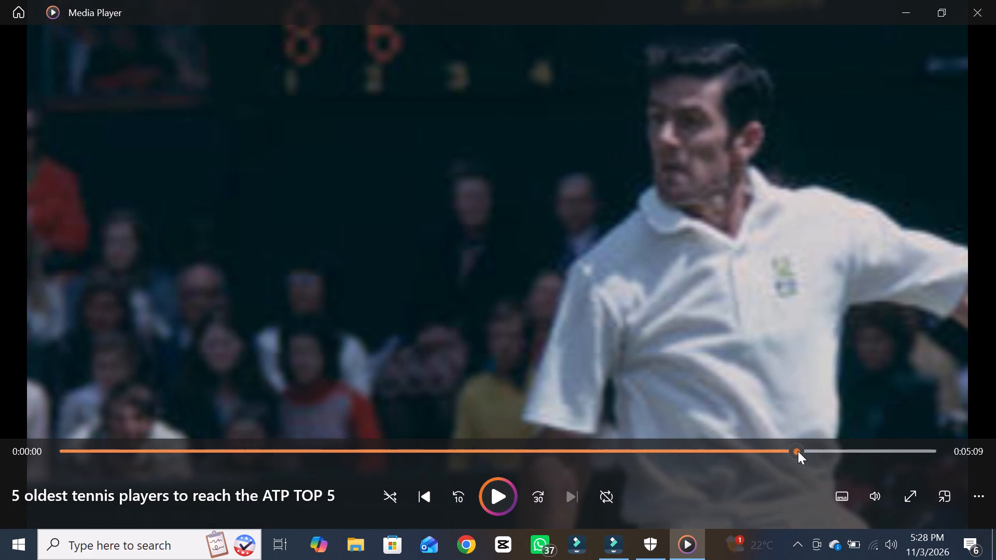
left_click_drag(798, 451, 800, 451)
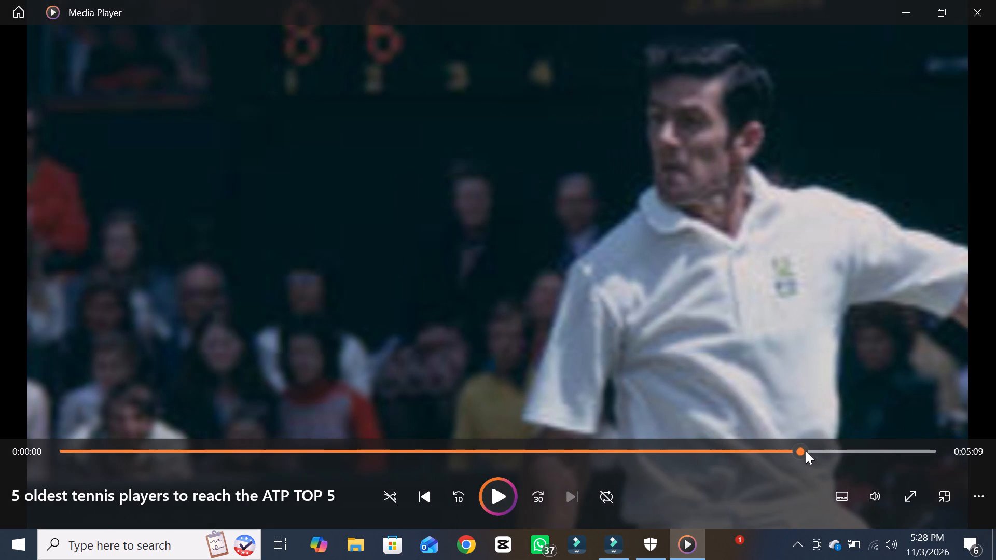
left_click_drag(799, 450, 811, 450)
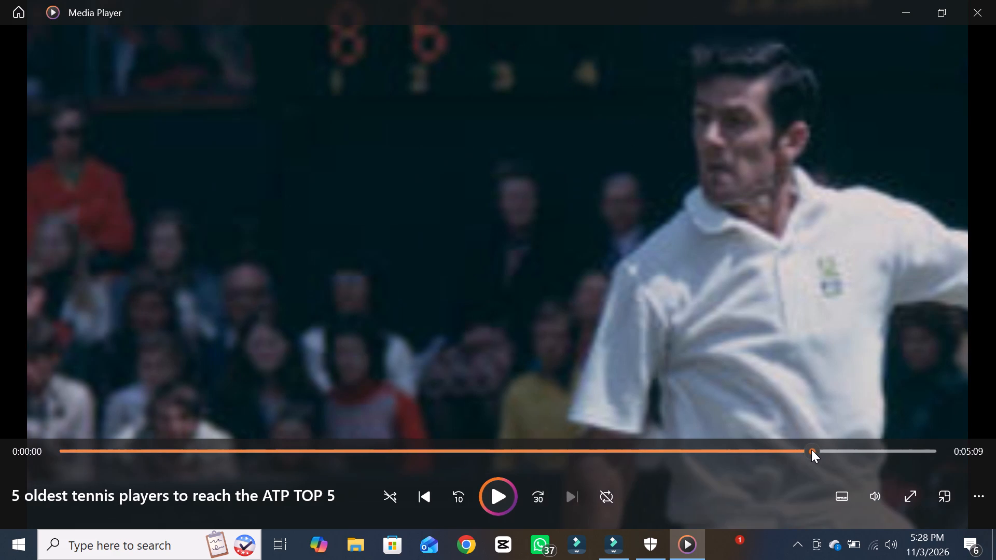
left_click_drag(811, 450, 811, 458)
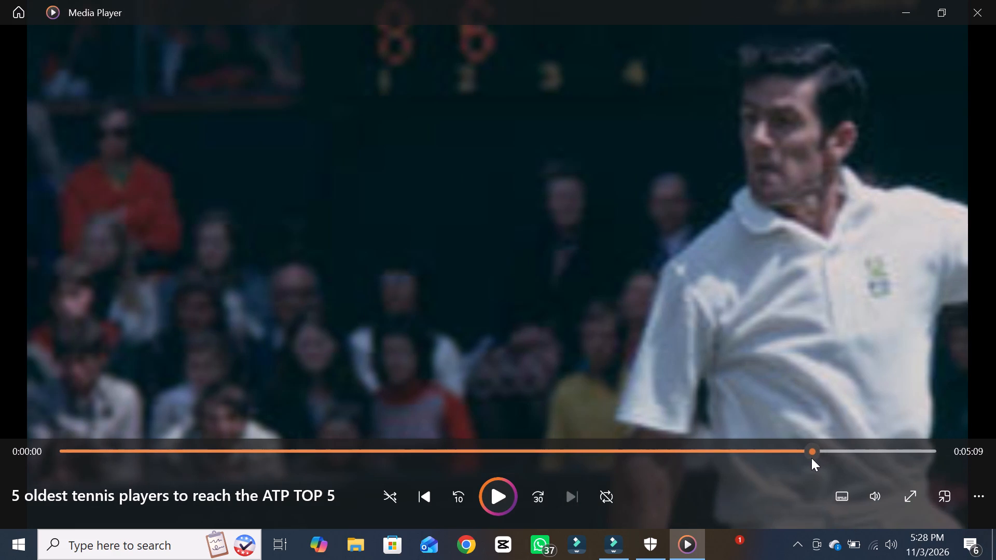
left_click_drag(811, 458, 812, 459)
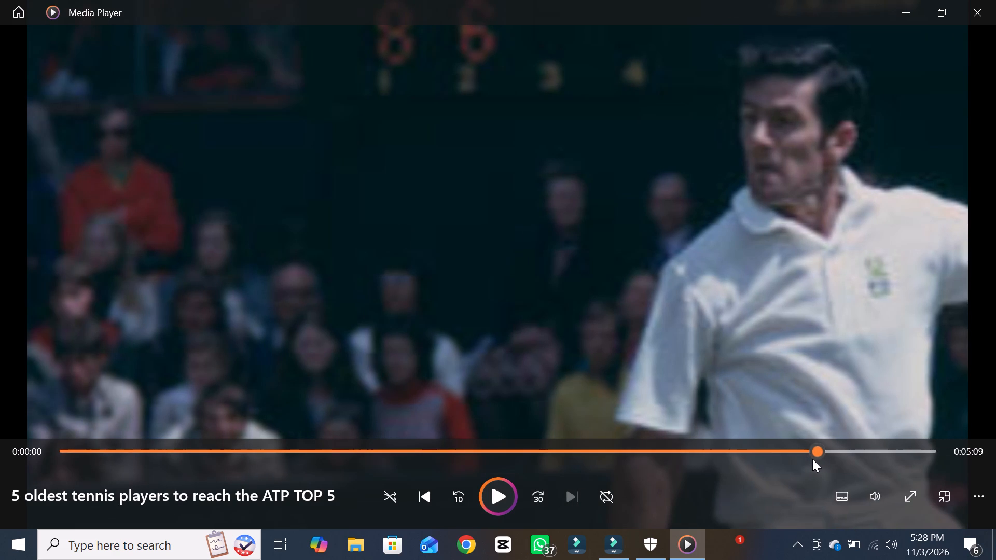
left_click_drag(823, 456, 827, 456)
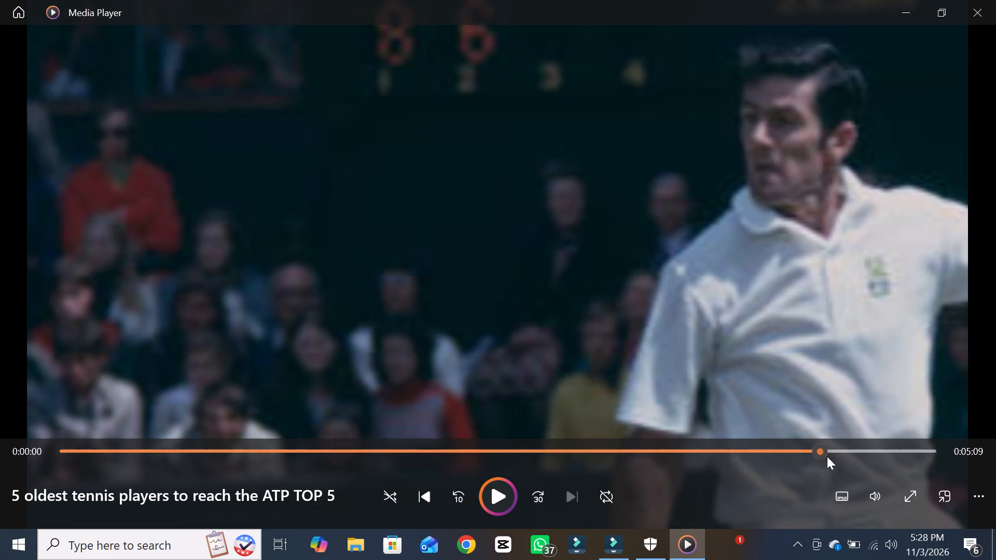
left_click_drag(827, 456, 914, 454)
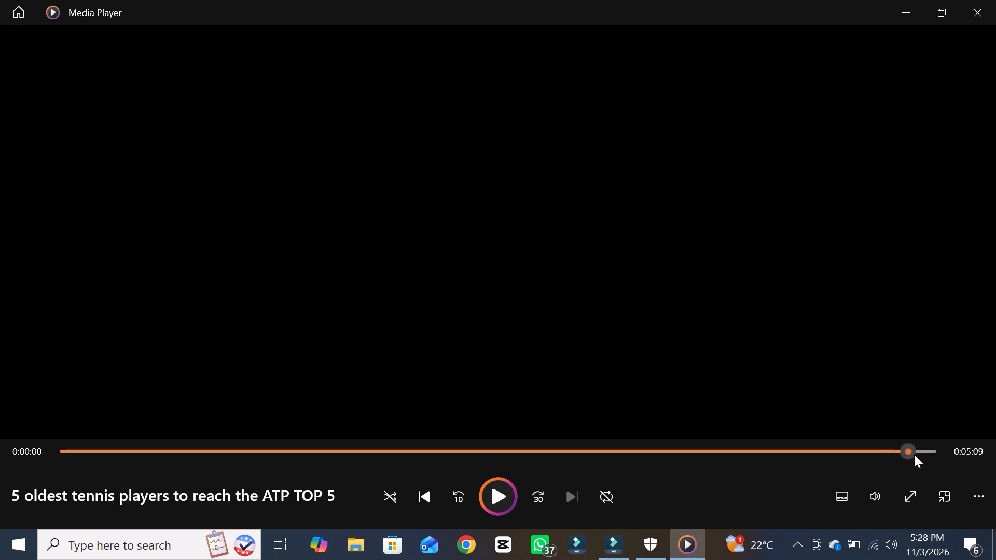
left_click_drag(914, 454, 945, 452)
left_click_drag(945, 452, 931, 452)
left_click_drag(931, 452, 910, 458)
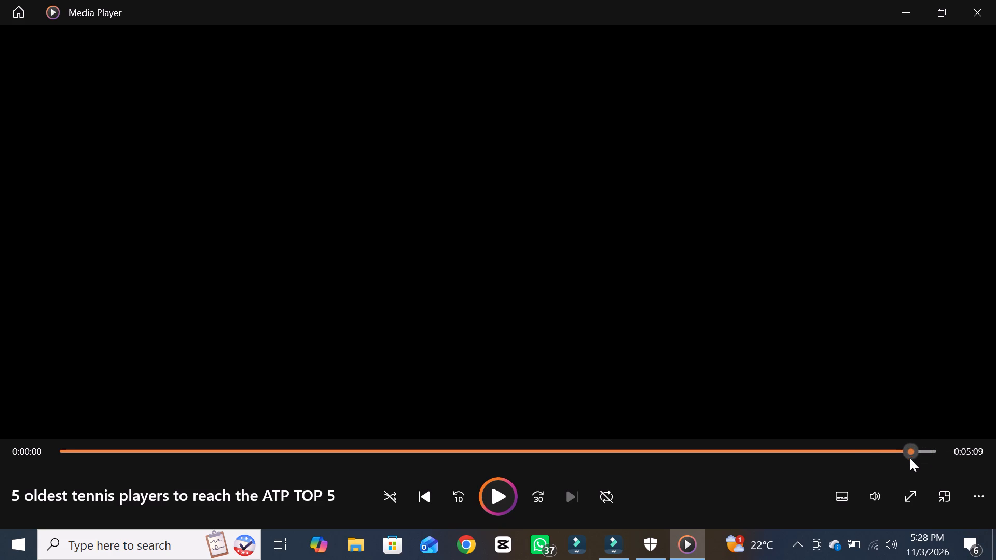
left_click_drag(910, 458, 851, 467)
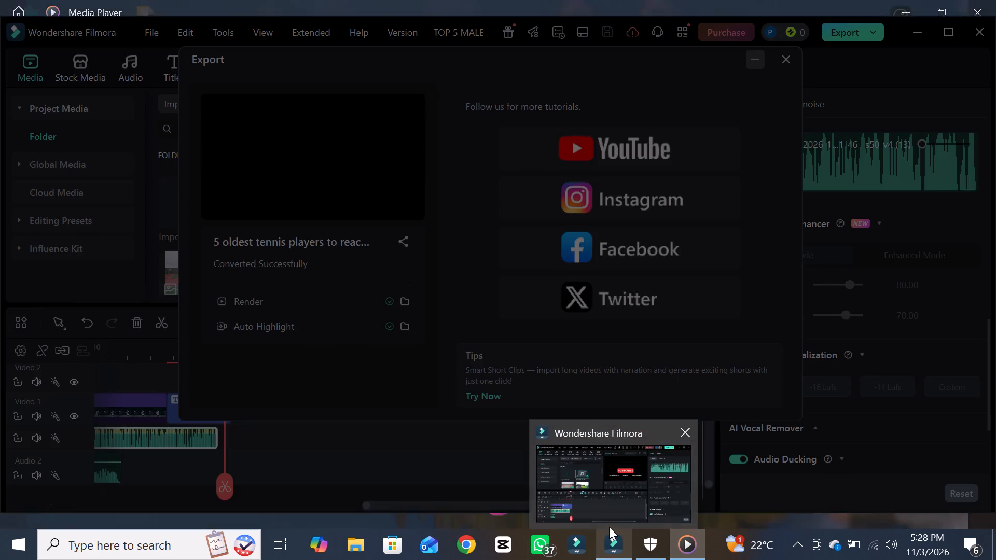
Switch back to Filmora and close the Export window.
left_click(609, 527)
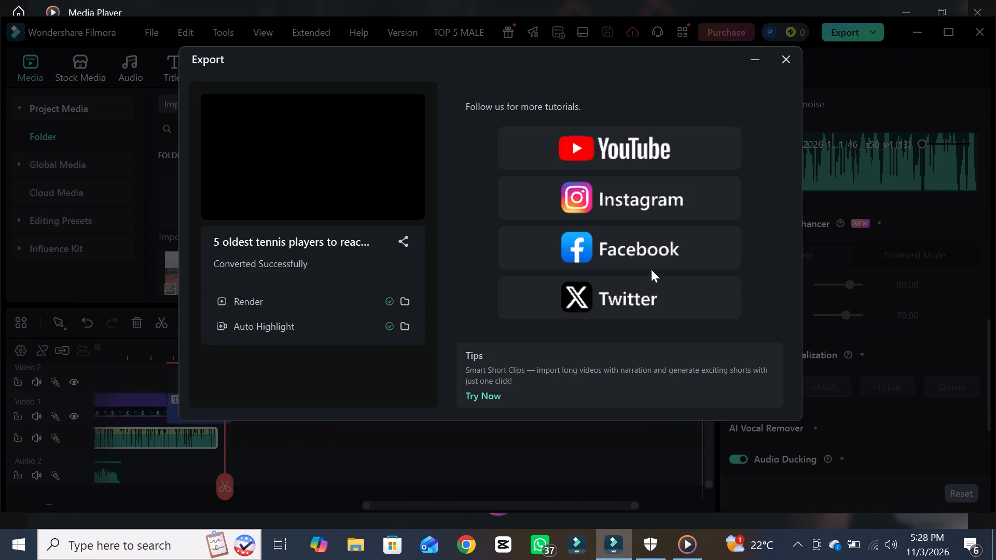
left_click(781, 63)
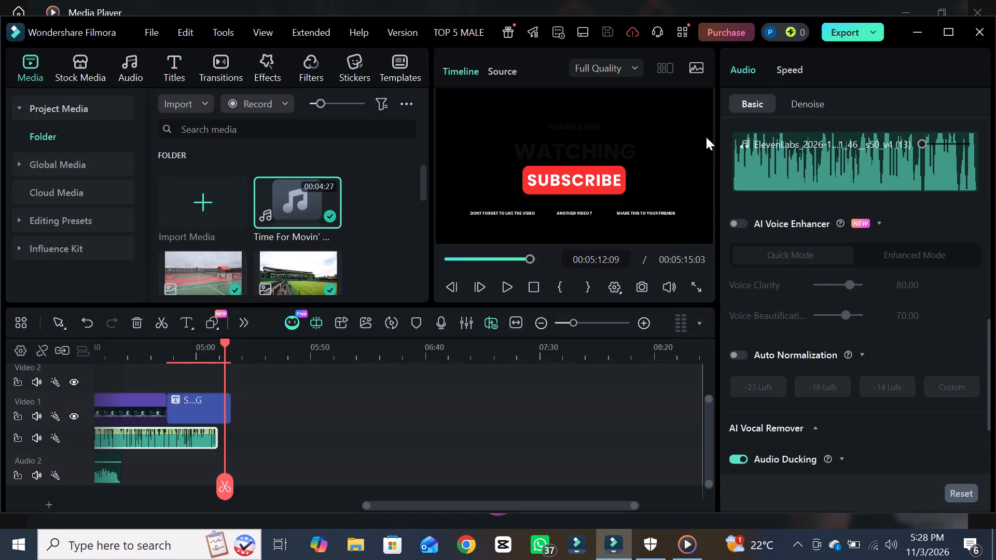
Check the ending of the timeline and delete the "Thanks for watching / Subscribe" title clip from Video 1.
left_click(529, 259)
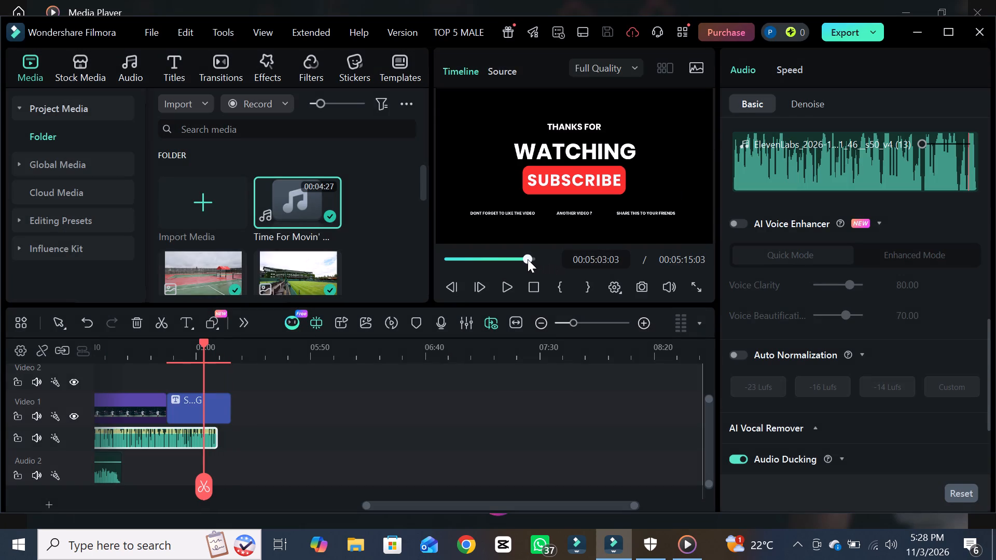
left_click_drag(528, 259, 521, 259)
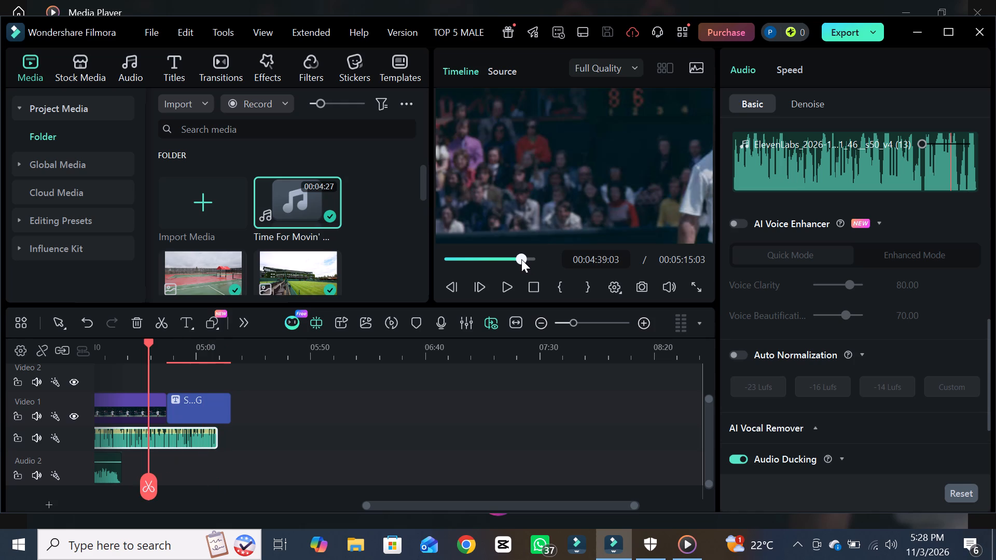
left_click_drag(521, 259, 535, 260)
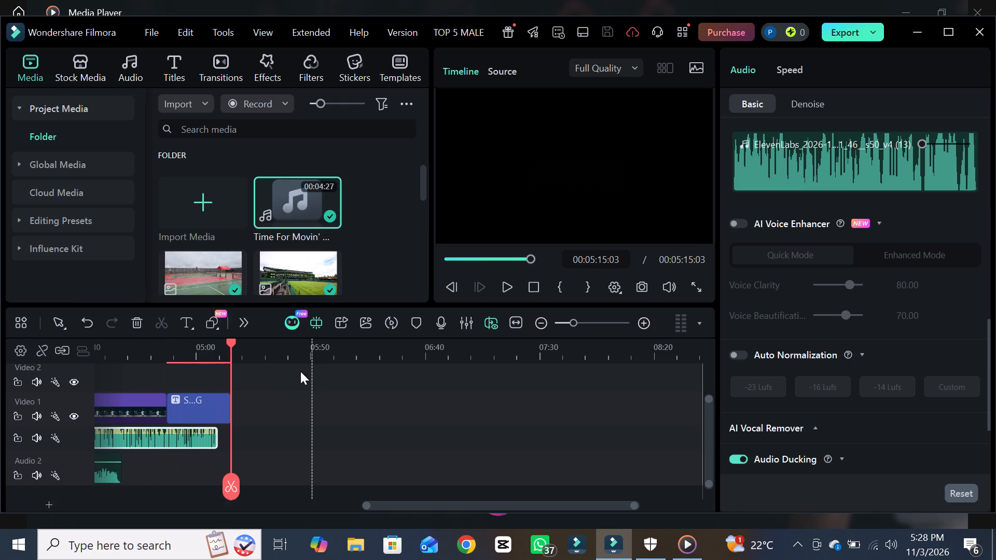
left_click(212, 408)
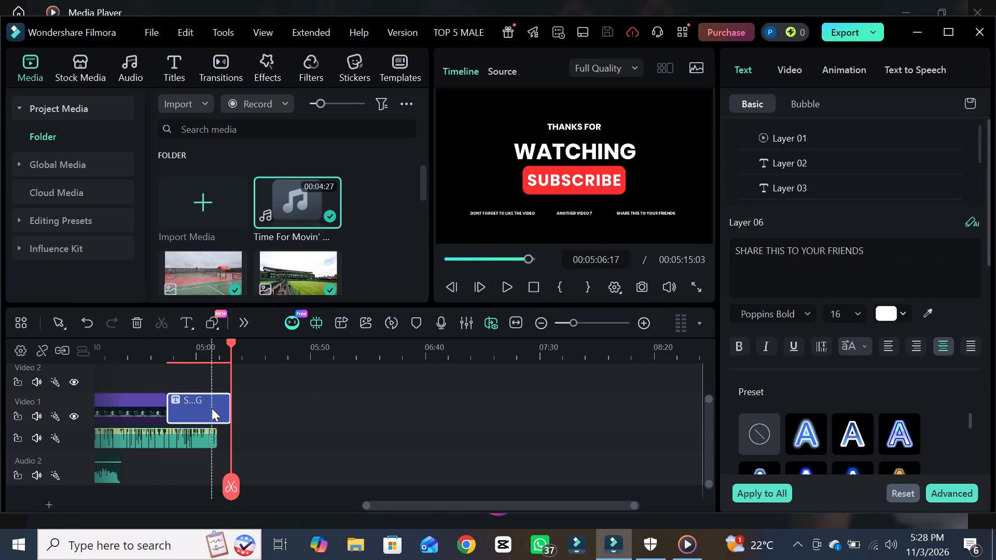
right_click(212, 408)
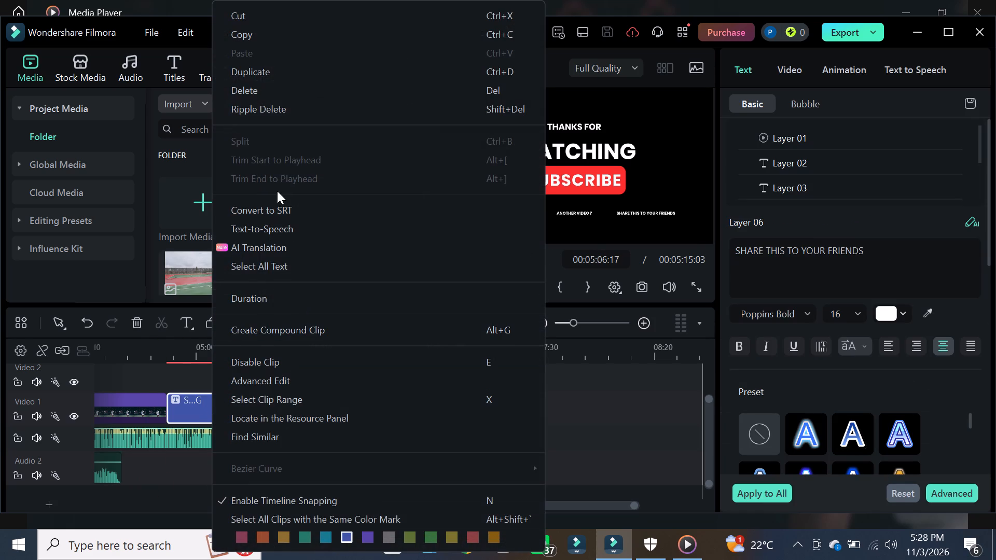
left_click(240, 90)
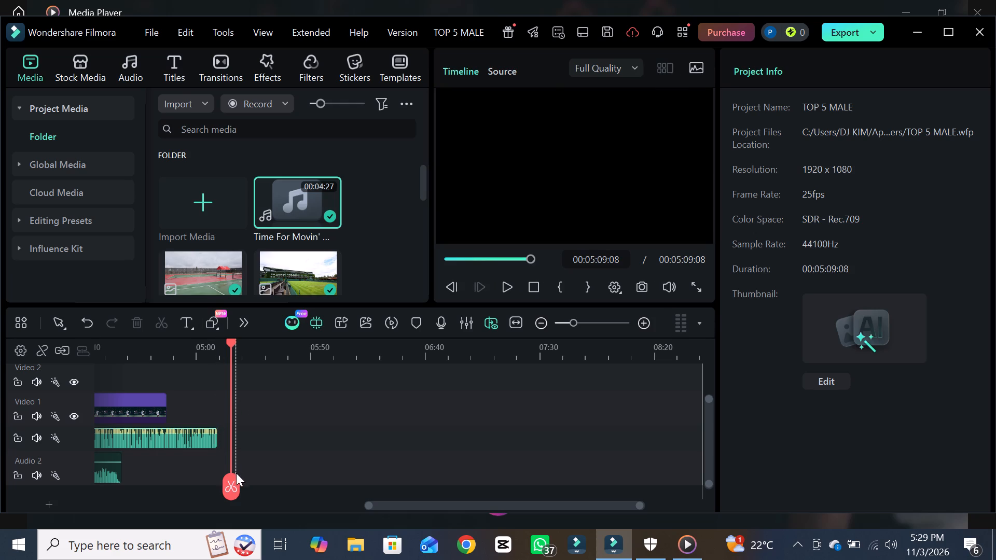
Move the playhead back to the end of the background music on Audio 2 and play the preview.
left_click_drag(232, 483, 118, 459)
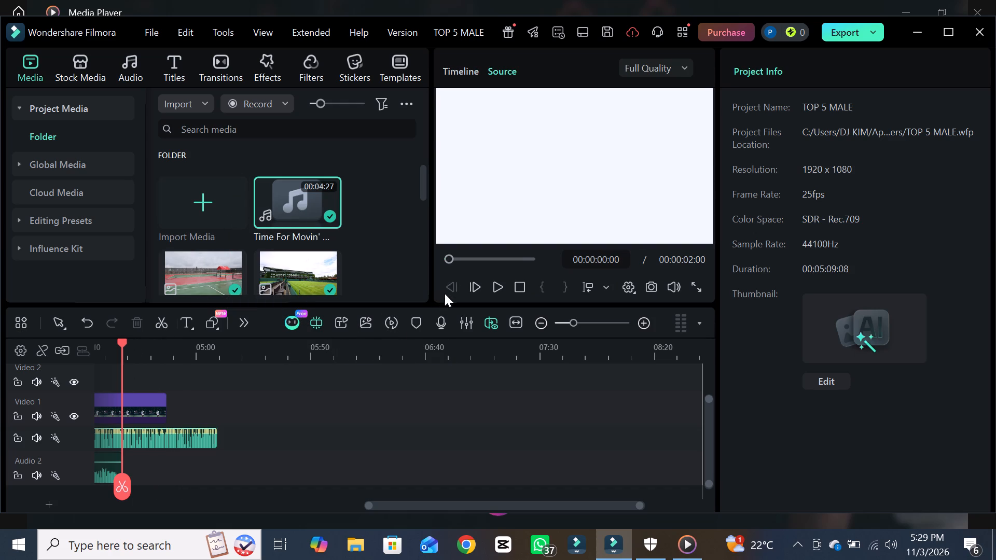
left_click(493, 288)
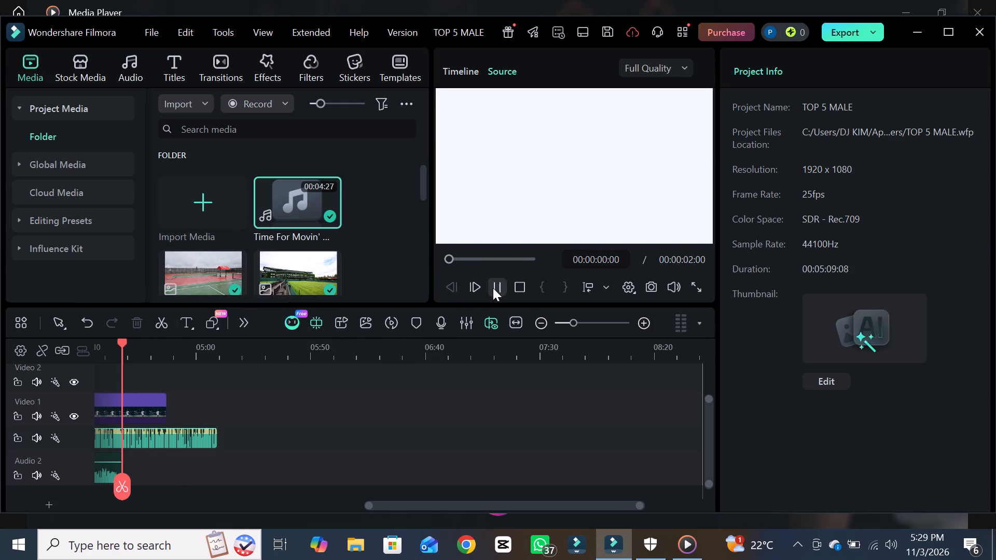
left_click(493, 288)
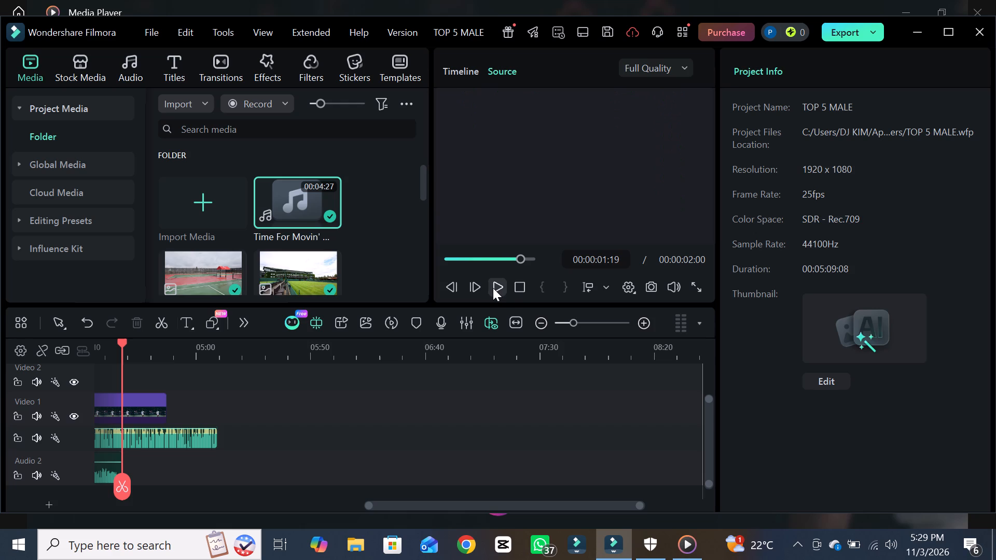
left_click(493, 288)
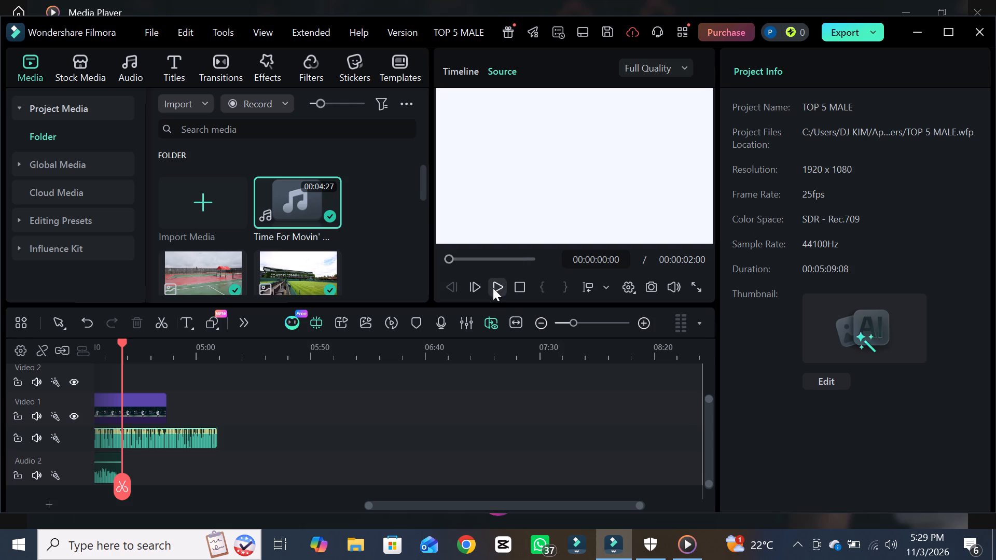
left_click(493, 288)
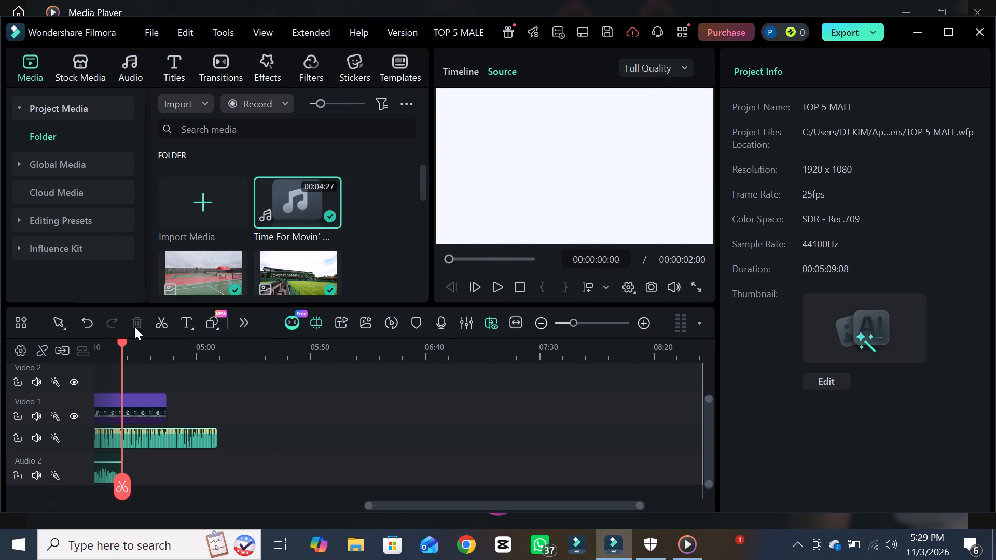
Play the timeline from the opening title into the Rafael Nadal clip, and check the part where the background music ends.
left_click(452, 261)
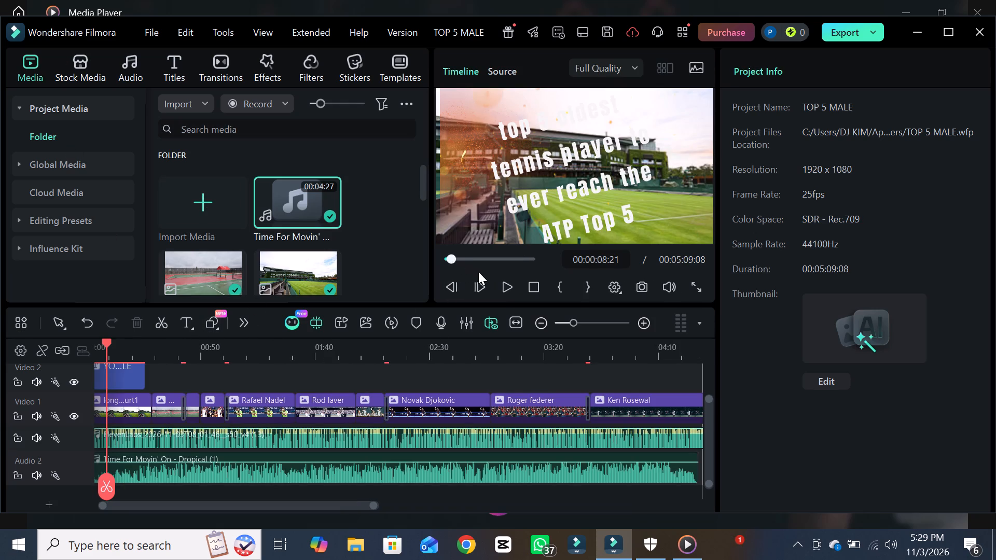
left_click(505, 287)
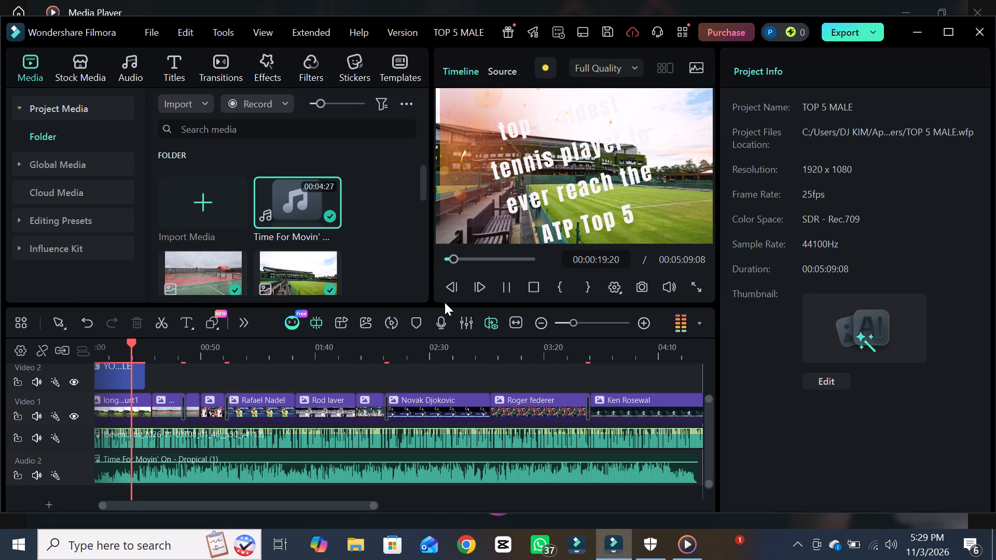
left_click(504, 287)
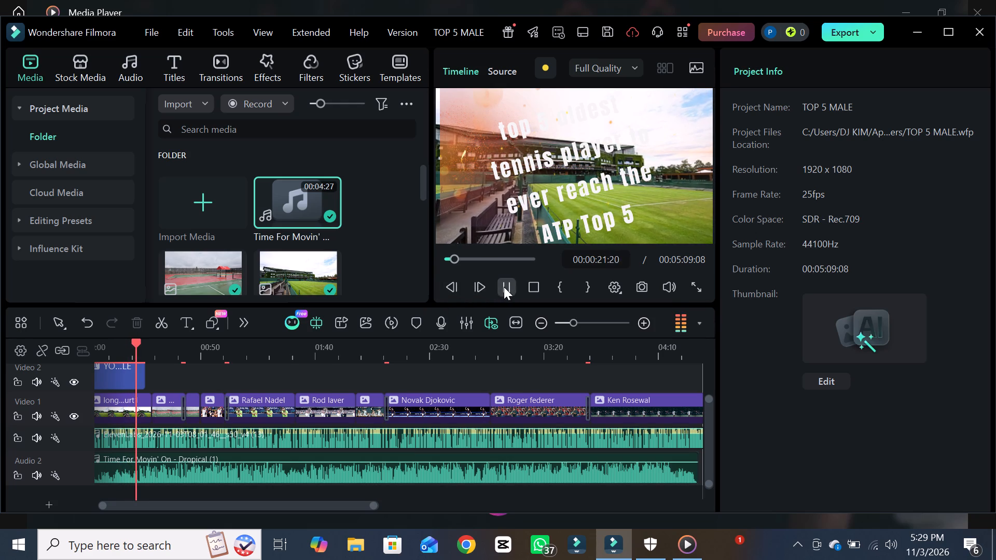
double_click(551, 177)
left_click(531, 198)
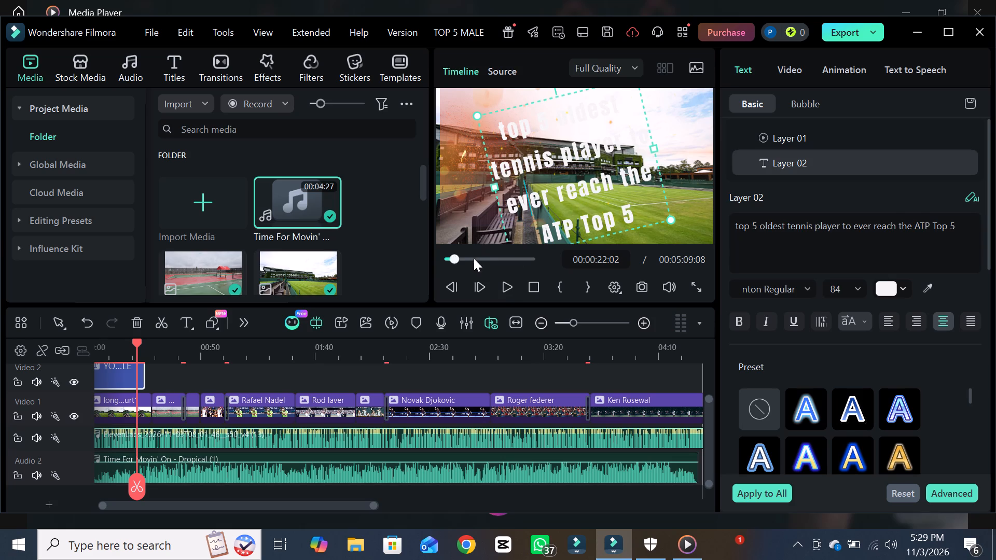
left_click(506, 287)
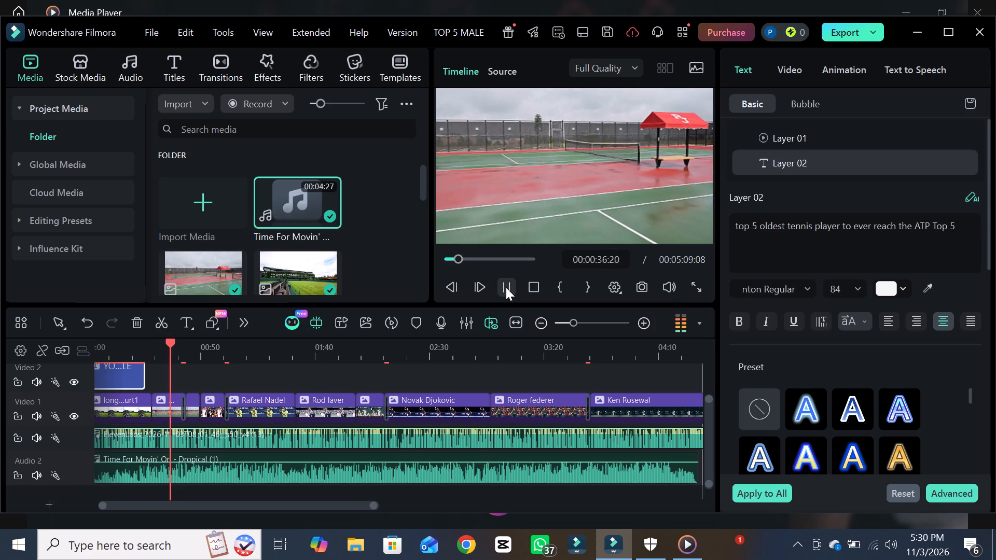
left_click(506, 287)
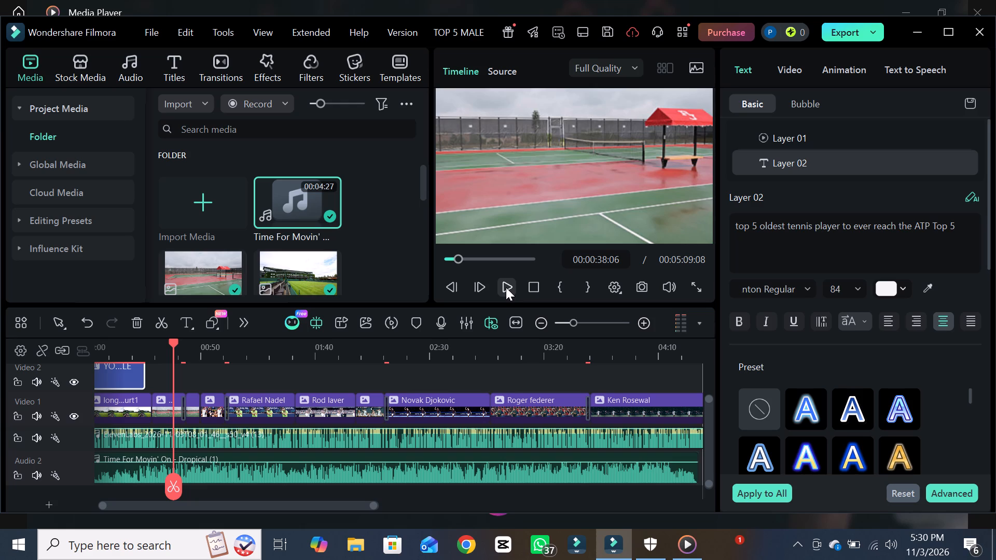
left_click(506, 287)
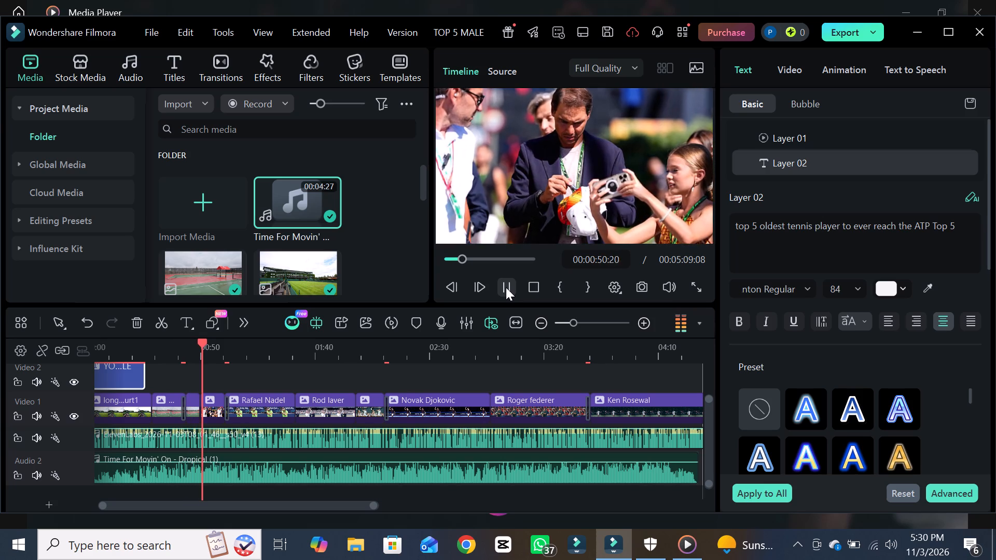
left_click(506, 287)
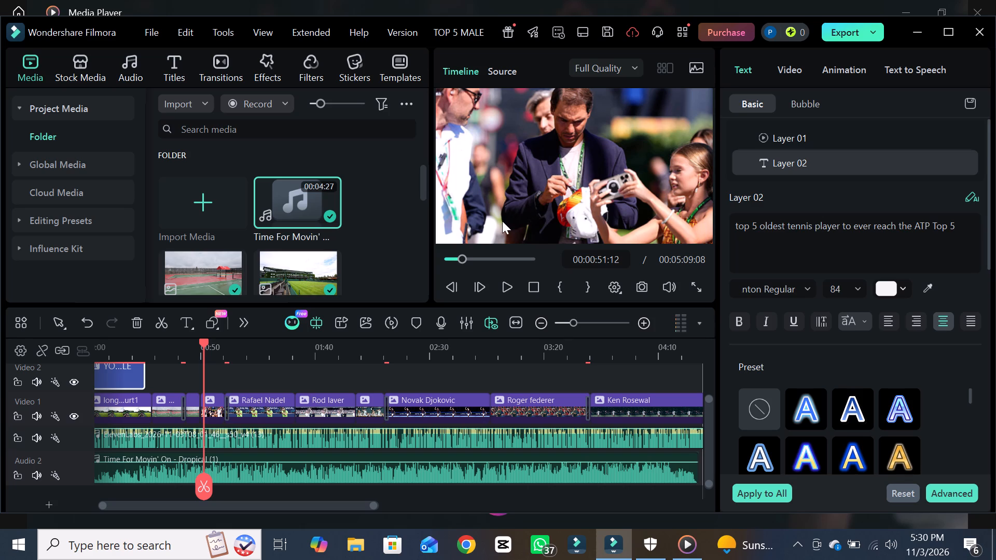
left_click(505, 284)
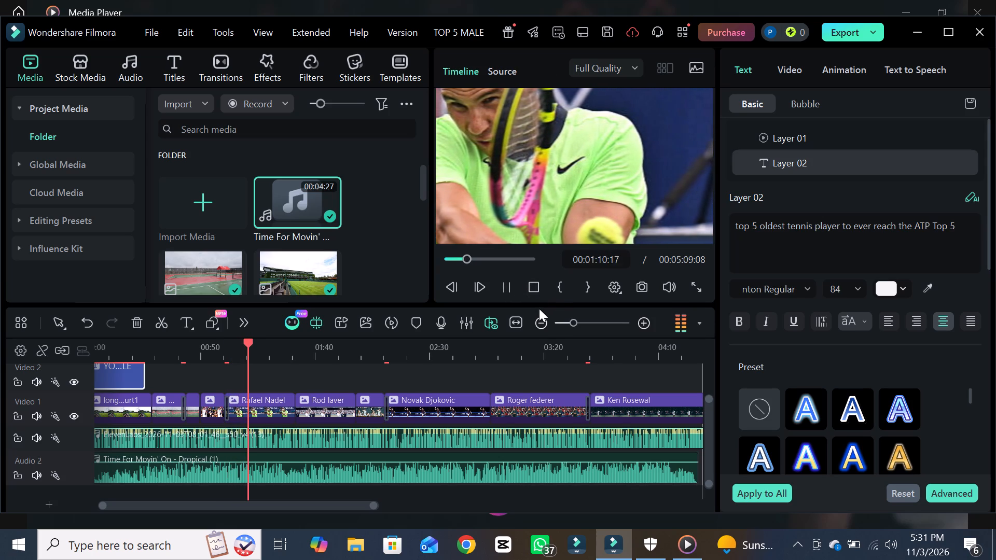
left_click(568, 319)
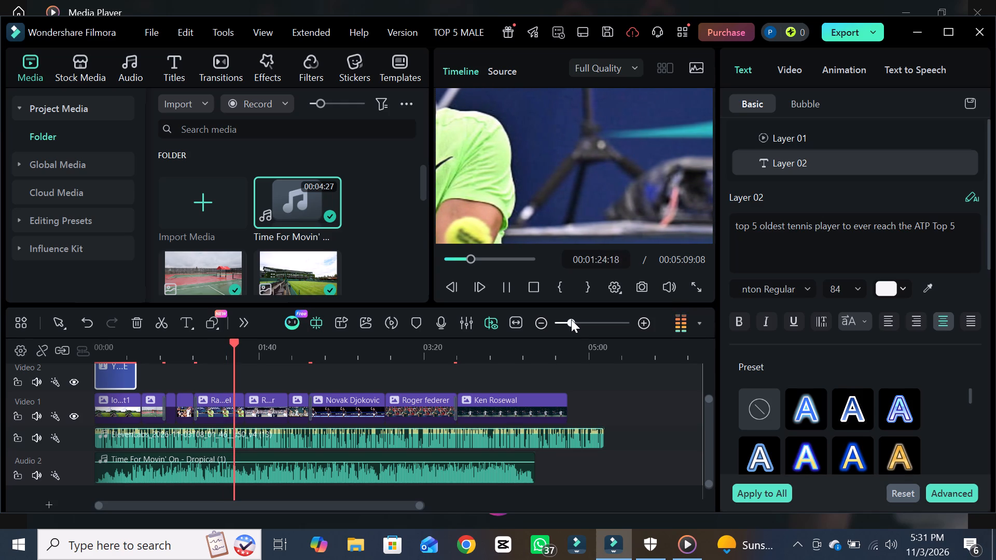
left_click(513, 258)
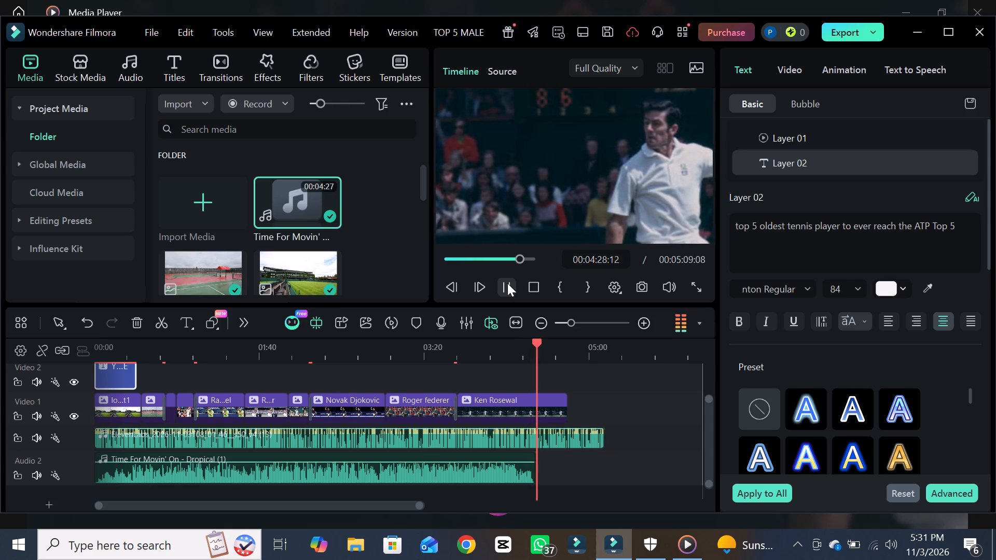
left_click(507, 283)
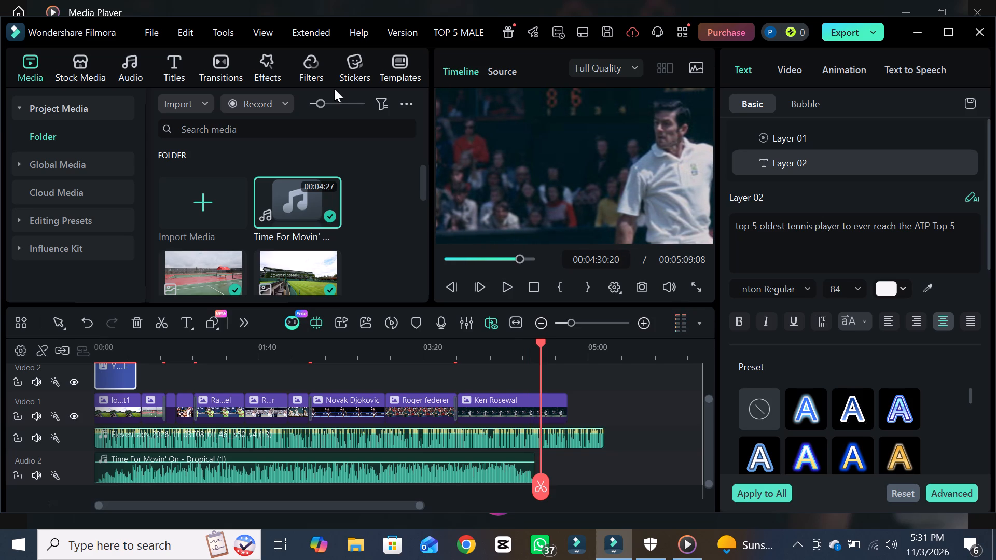
Extend the Ken Rosewal clip on Video 1 to the end of the voiceover audio, previewing its last part.
double_click(179, 70)
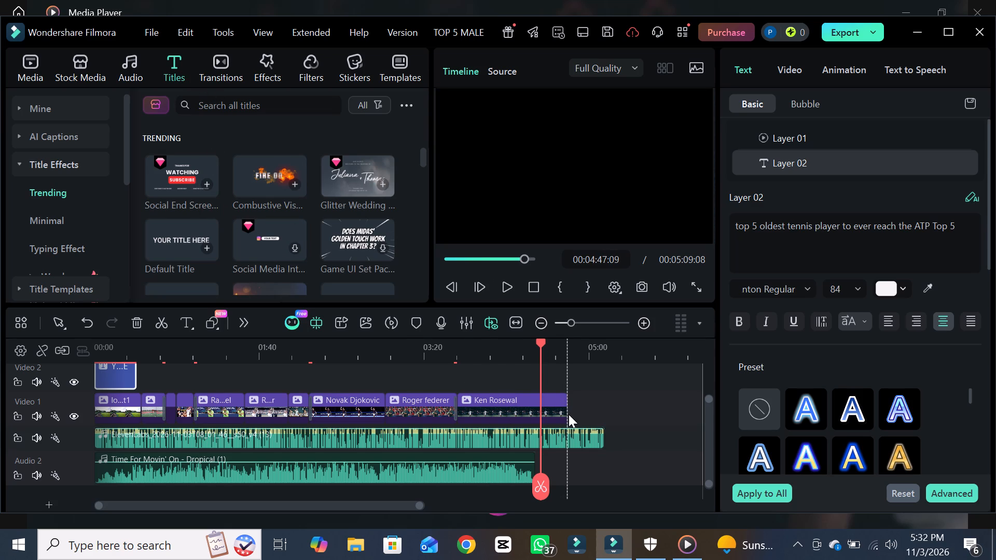
left_click_drag(565, 417, 575, 417)
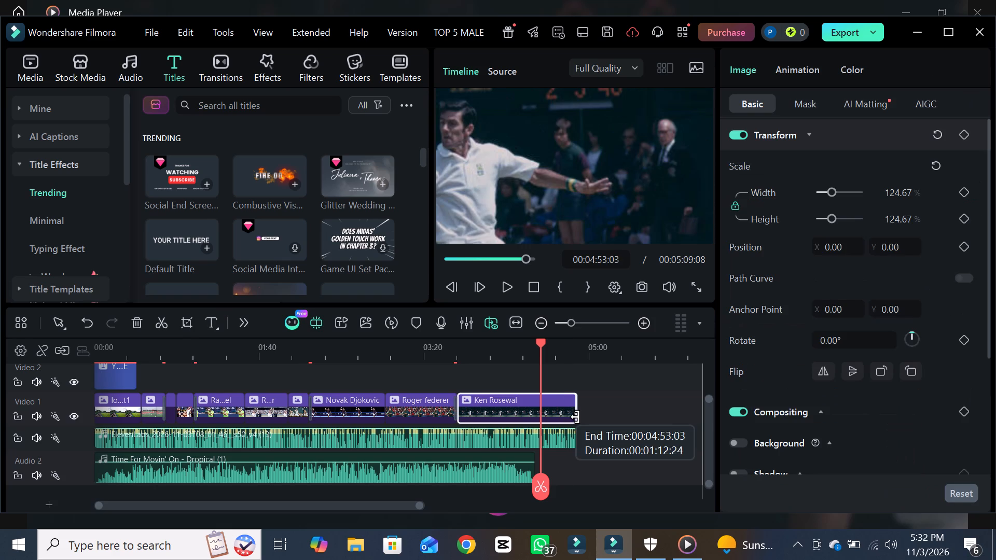
left_click_drag(575, 417, 579, 417)
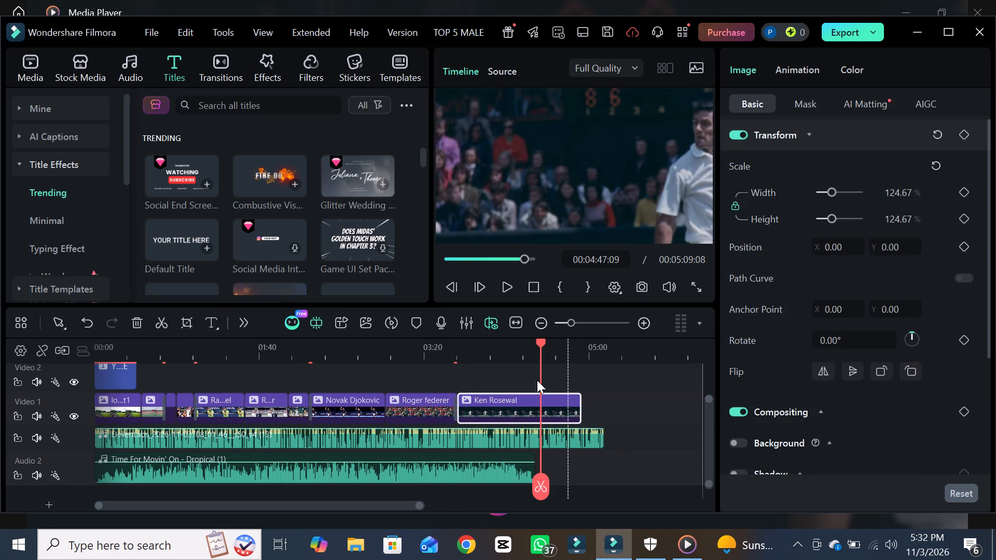
left_click(511, 291)
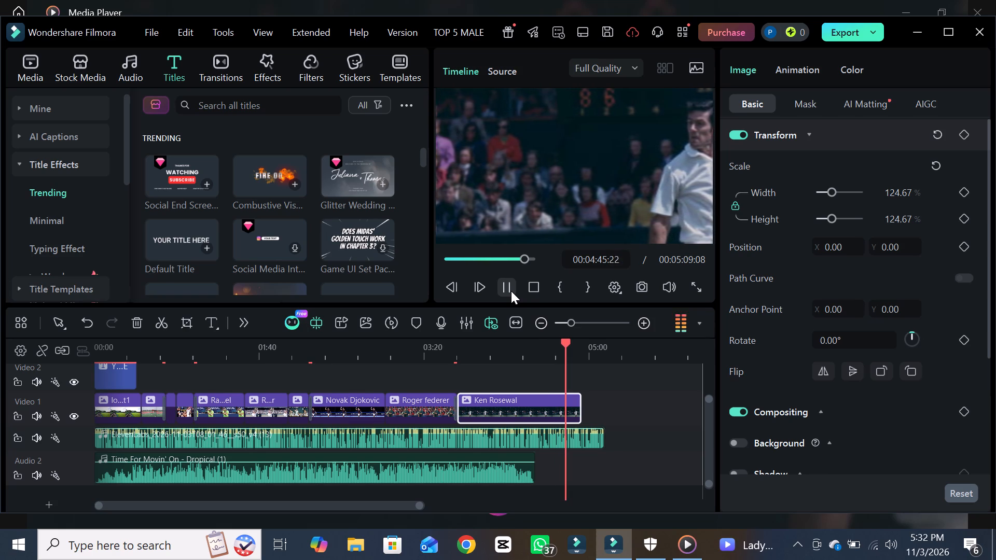
left_click(511, 291)
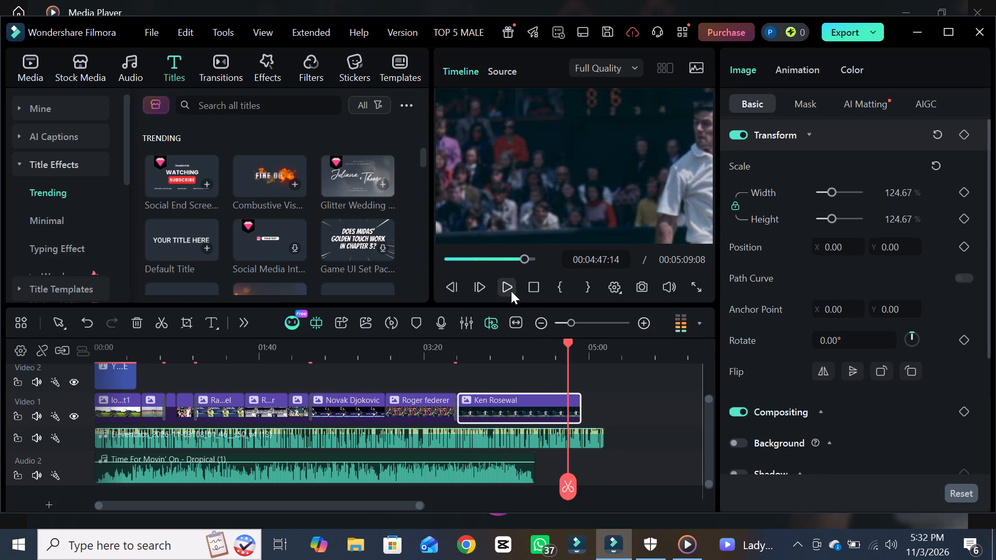
left_click_drag(582, 406, 585, 406)
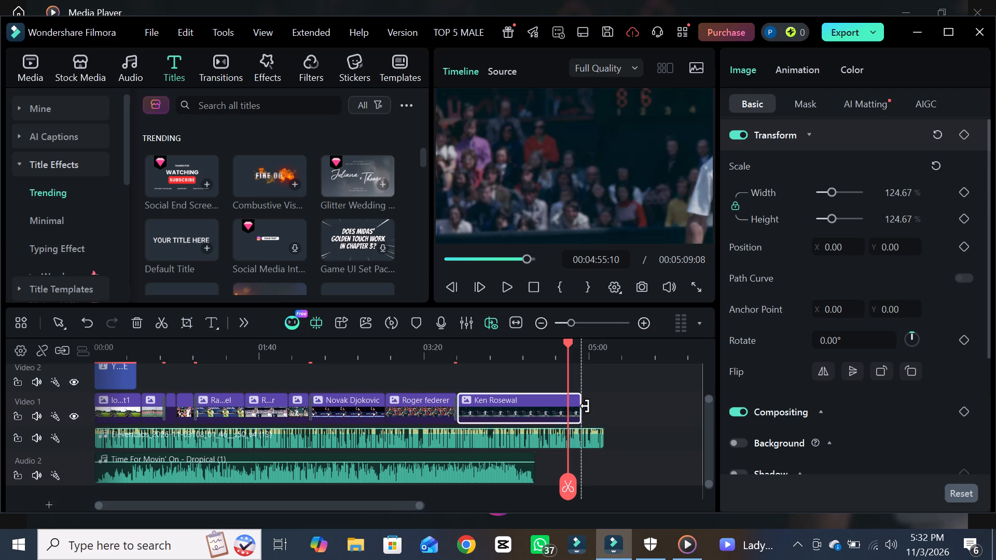
left_click_drag(585, 406, 608, 406)
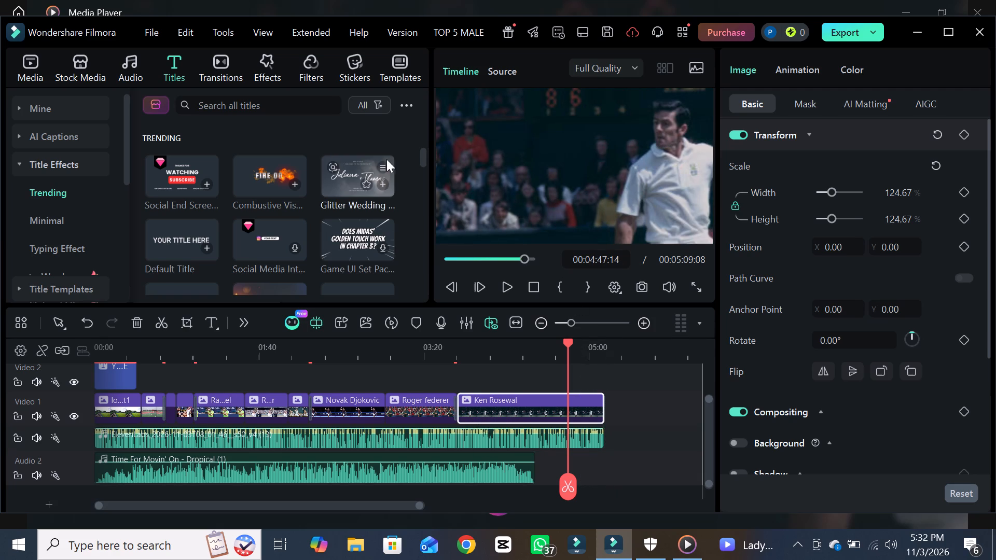
Insert the Social End Screen "Thanks for watching / Subscribe" title into Video 1 at the playhead, at 00:04:47:14.
left_click_drag(206, 171, 209, 177)
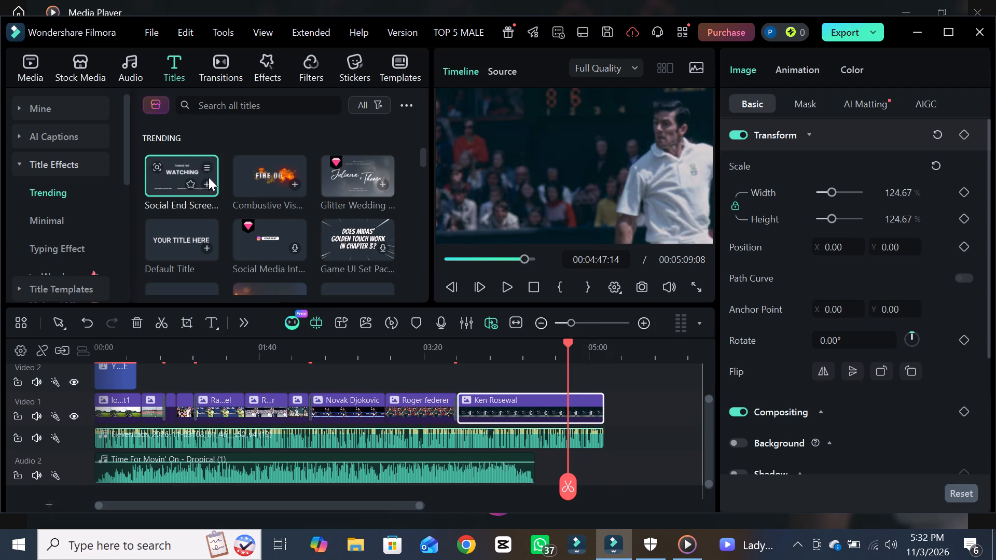
left_click_drag(209, 177, 427, 325)
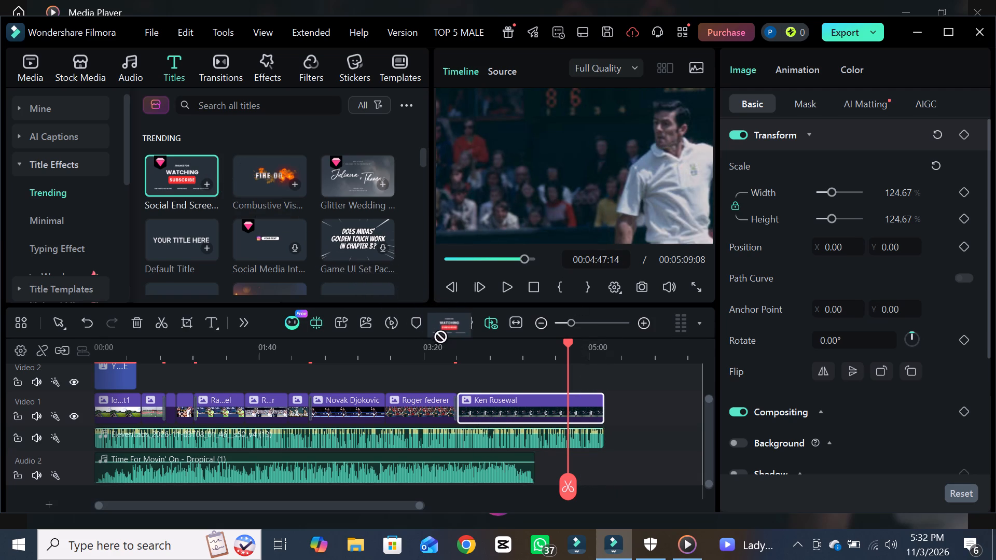
left_click_drag(427, 325, 515, 382)
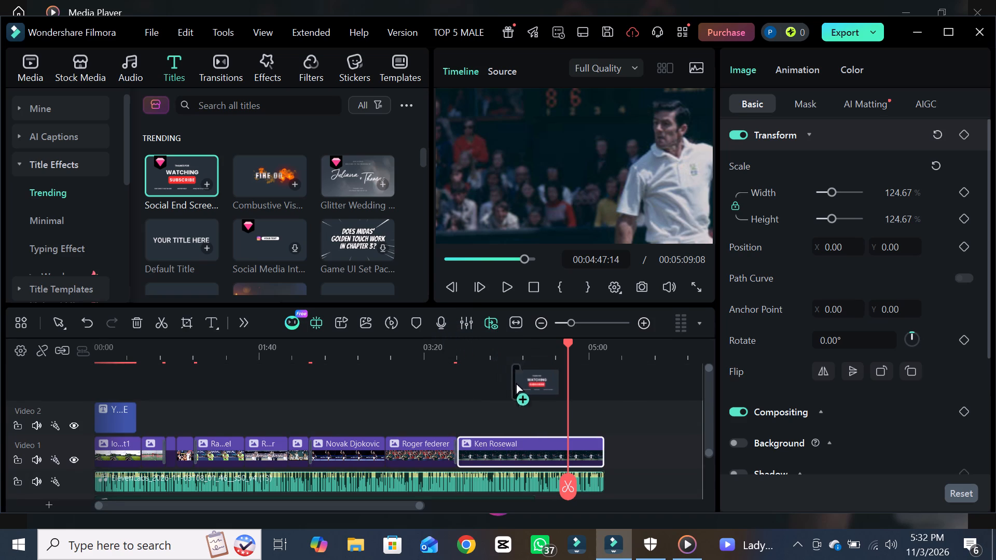
left_click_drag(515, 382, 573, 450)
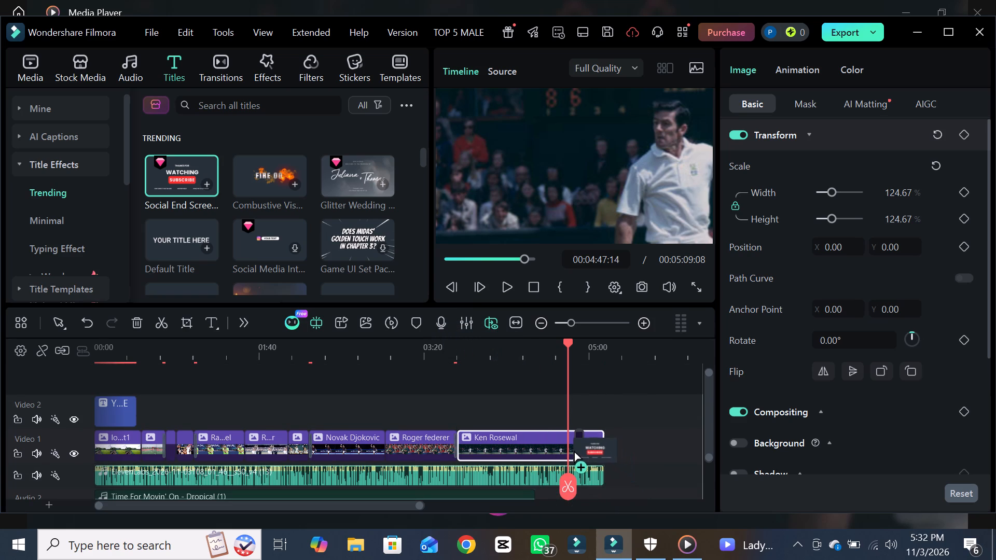
left_click_drag(573, 450, 567, 447)
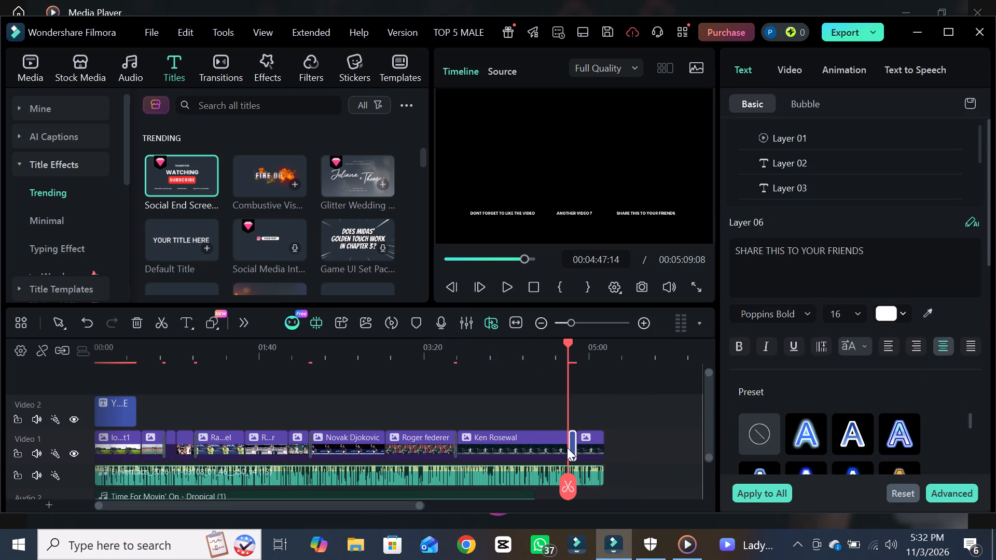
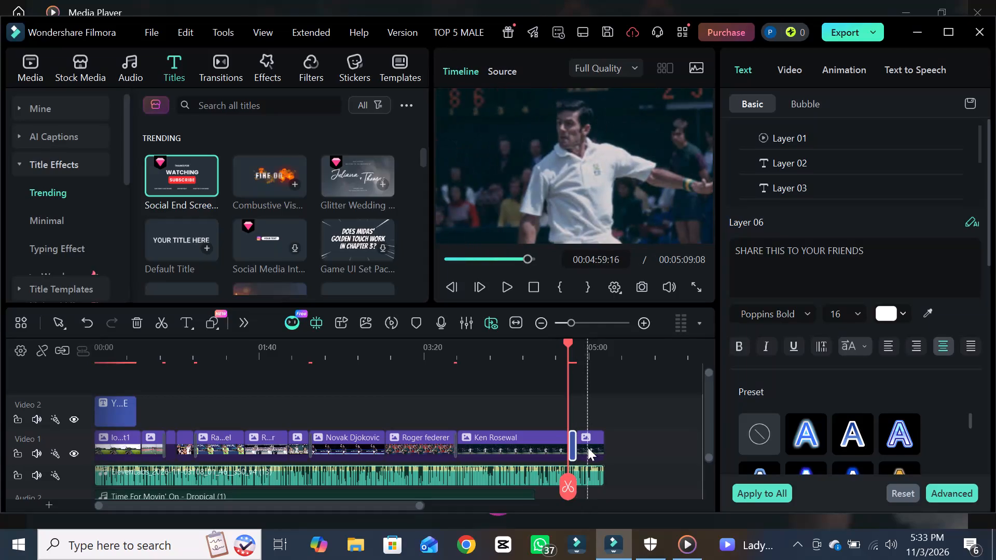
Play the preview across the end-screen title into the leftover clip at the end of Video 1.
left_click(577, 453)
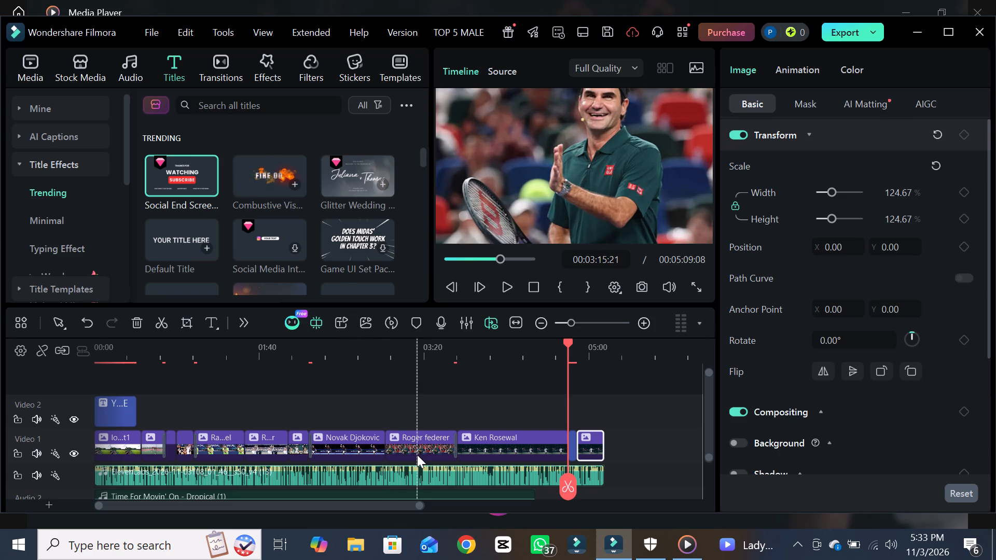
left_click(505, 286)
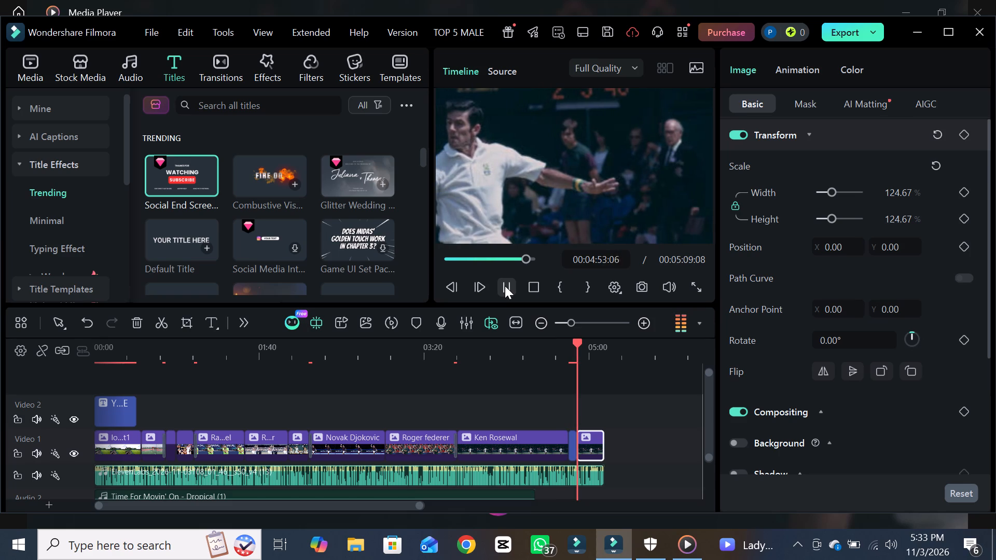
left_click(505, 286)
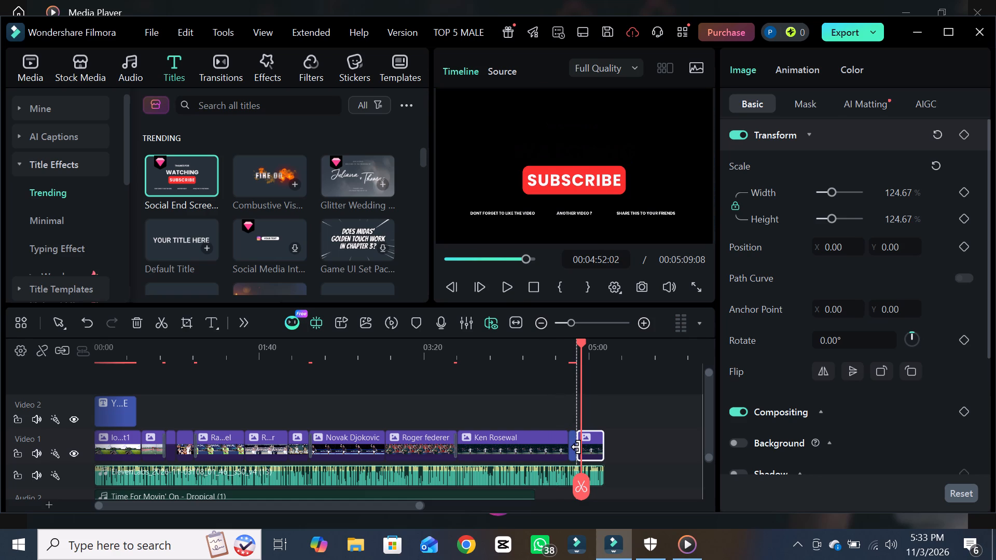
Trim the end of the leftover clip after the end-screen title back to 00:04:55:10 on Video 1.
left_click_drag(576, 447, 617, 442)
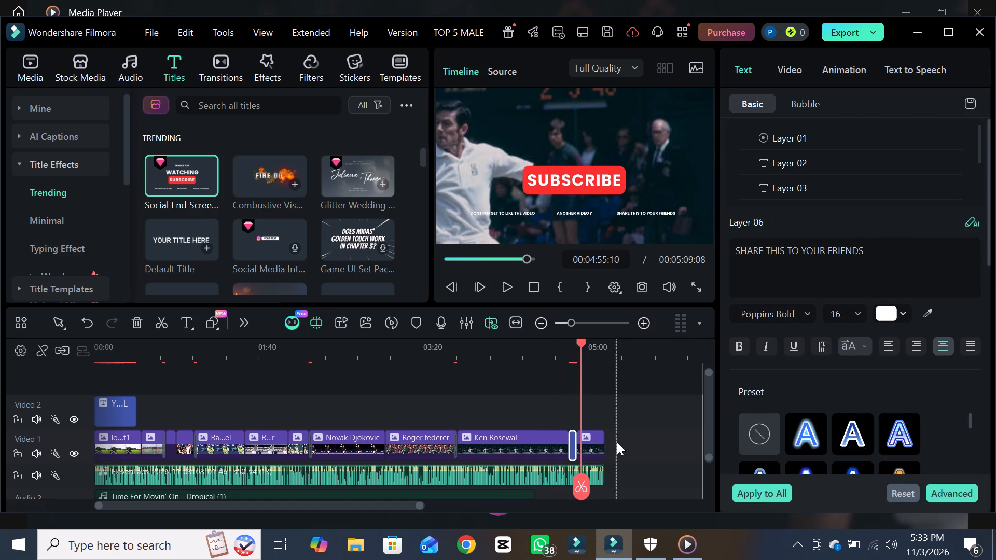
left_click_drag(603, 449, 579, 450)
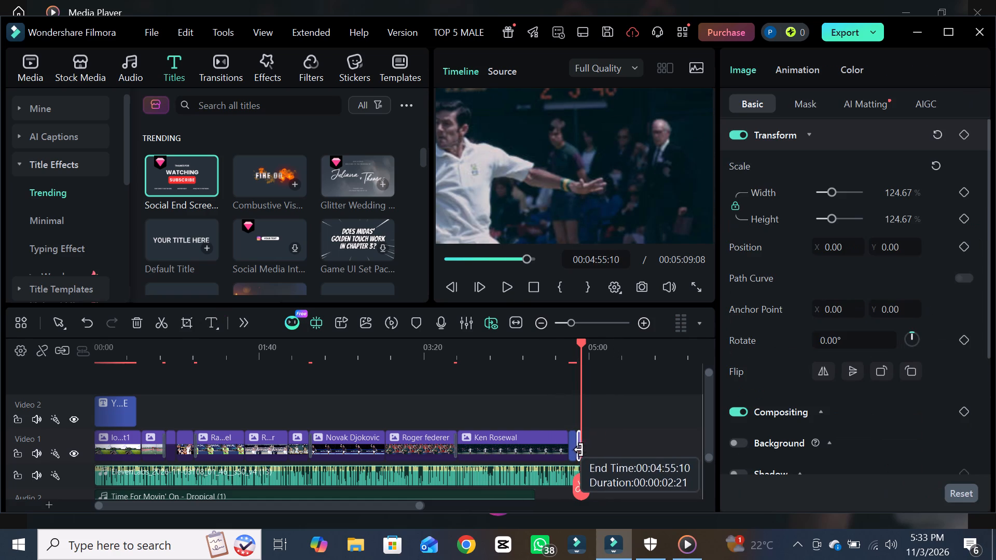
left_click_drag(579, 450, 569, 451)
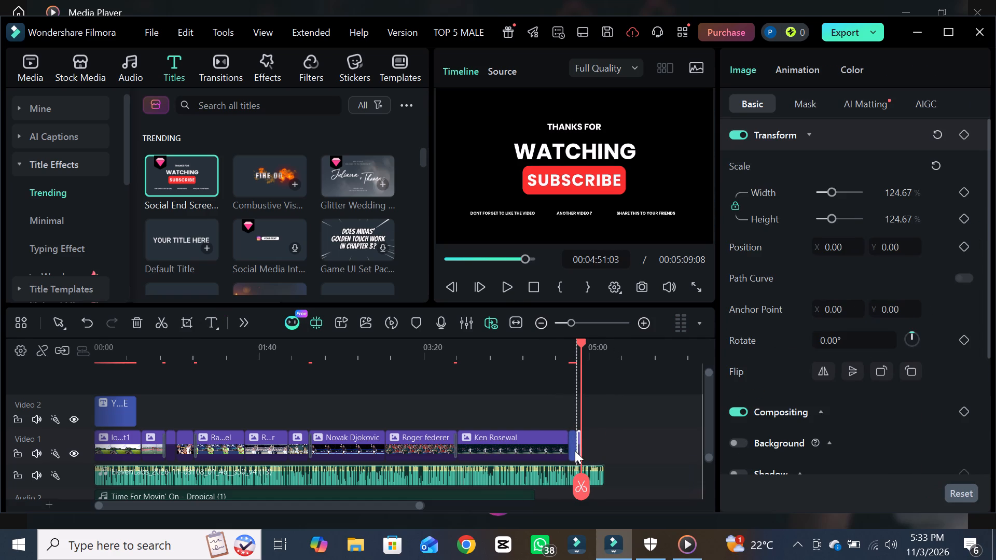
Try to lengthen the end-screen title on Video 1, and delete it from the timeline.
left_click_drag(577, 450, 593, 450)
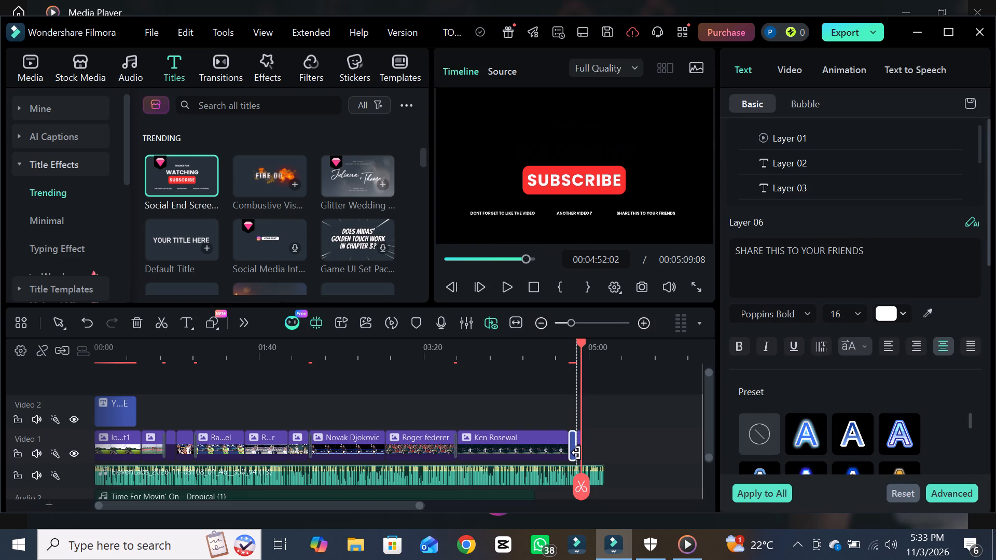
left_click(576, 453)
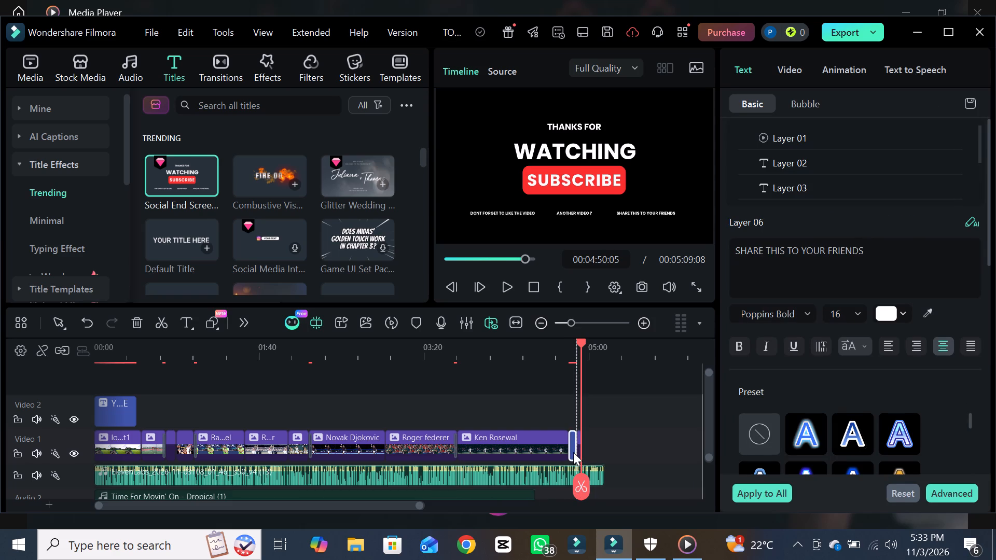
right_click(573, 452)
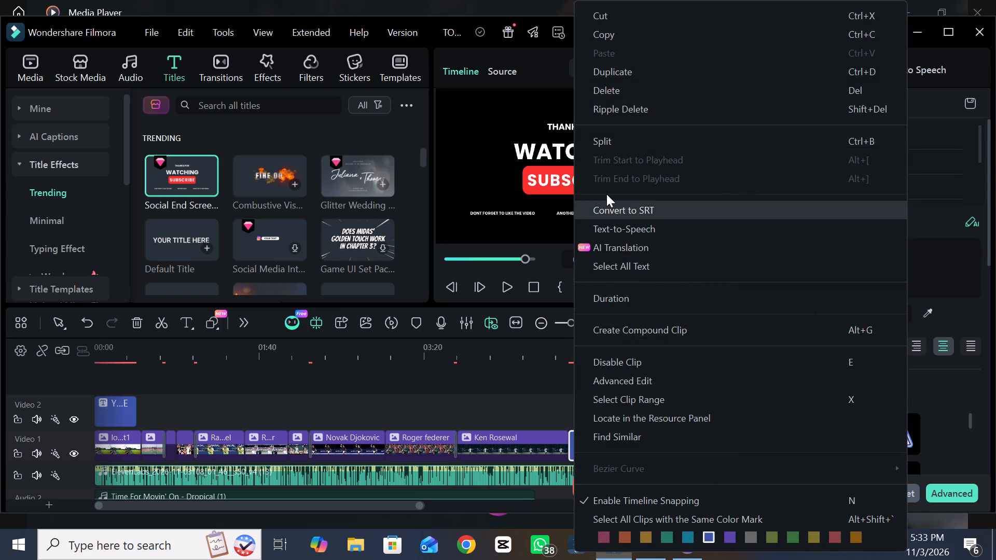
left_click(608, 93)
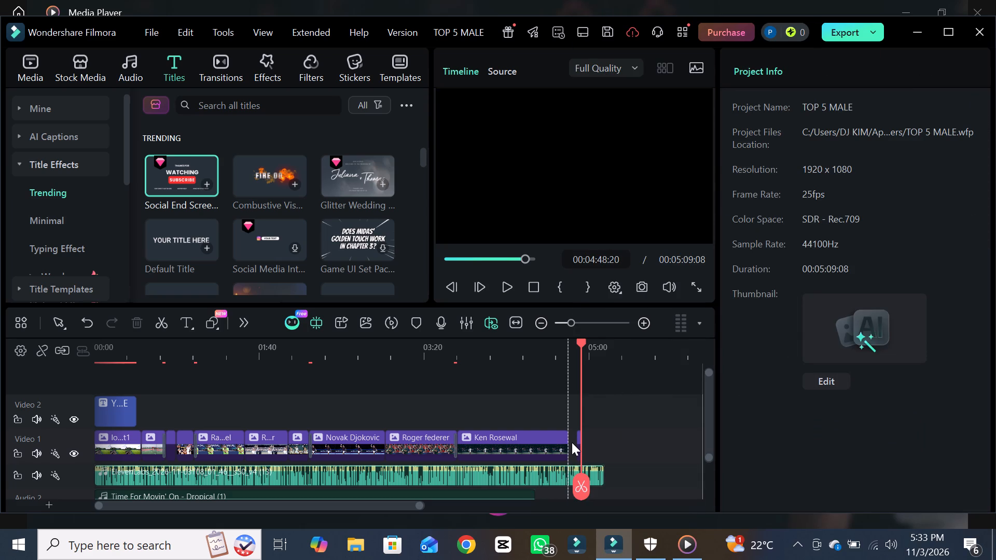
Extend the end of the Ken Rosewal clip across the gap to the leftover clip, at 00:04:52:14.
left_click_drag(568, 443, 583, 443)
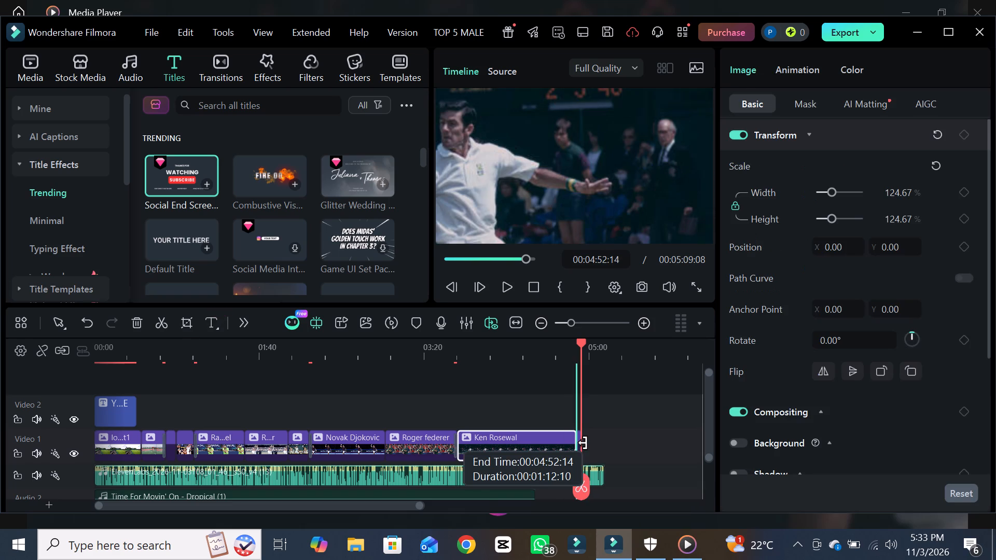
left_click_drag(583, 443, 592, 443)
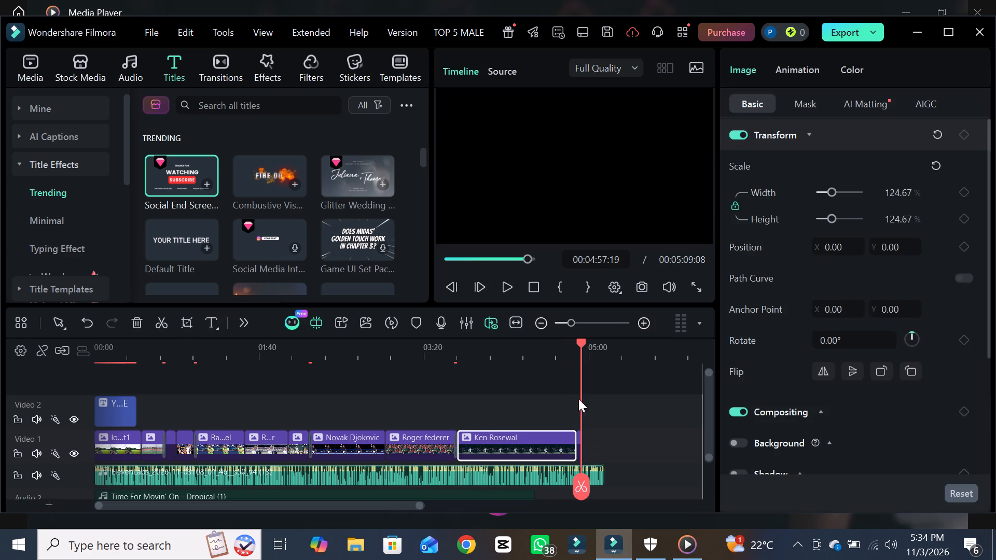
left_click_drag(584, 482, 550, 479)
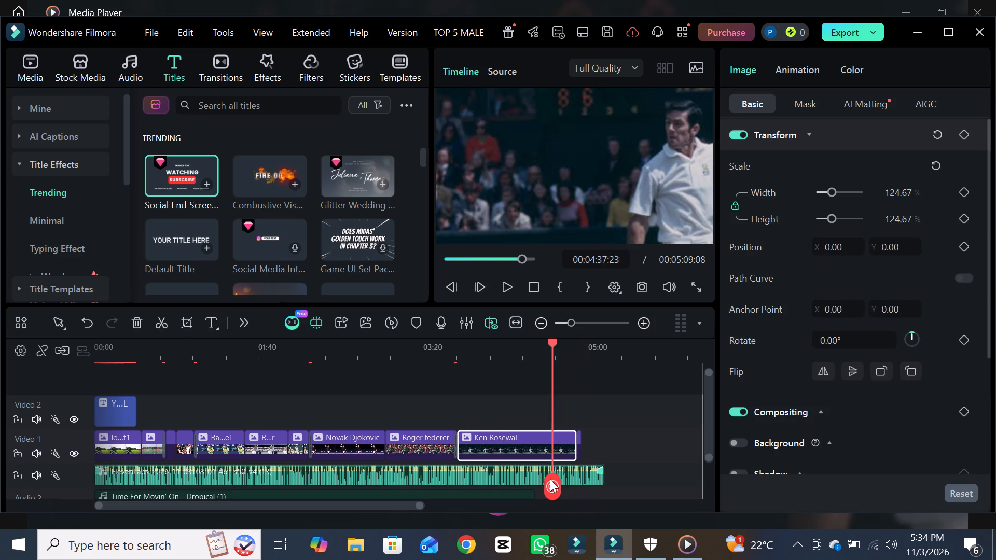
left_click_drag(550, 479, 550, 479)
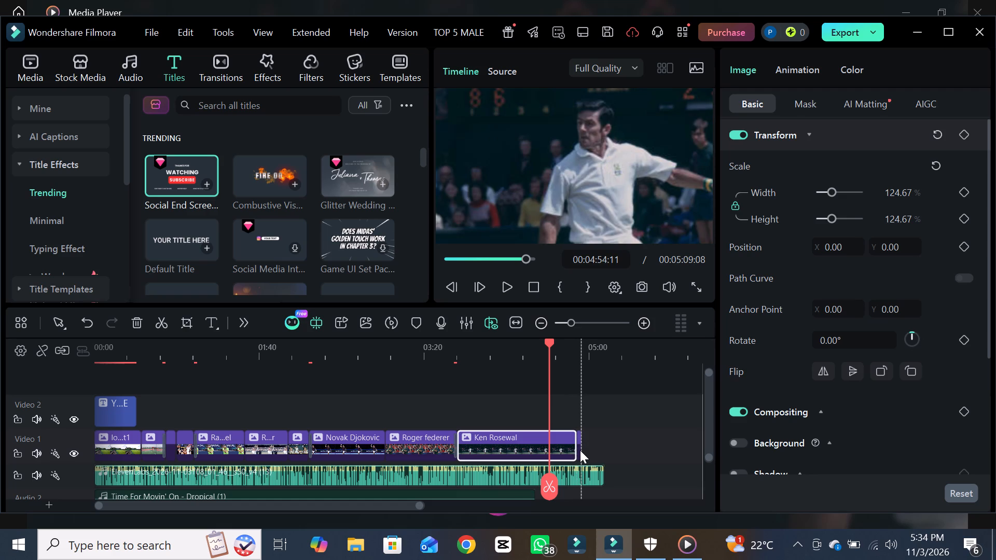
left_click_drag(576, 453, 590, 454)
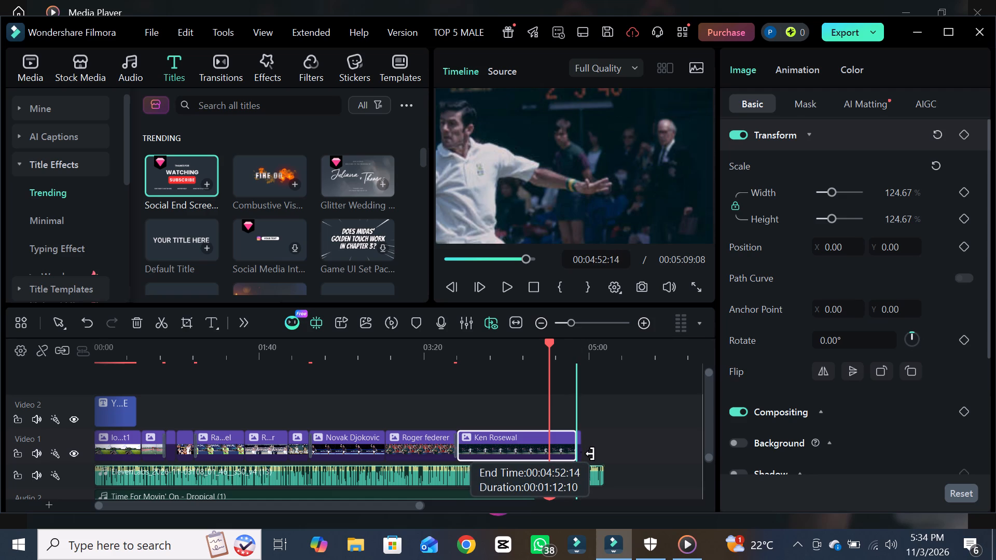
left_click_drag(590, 454, 586, 451)
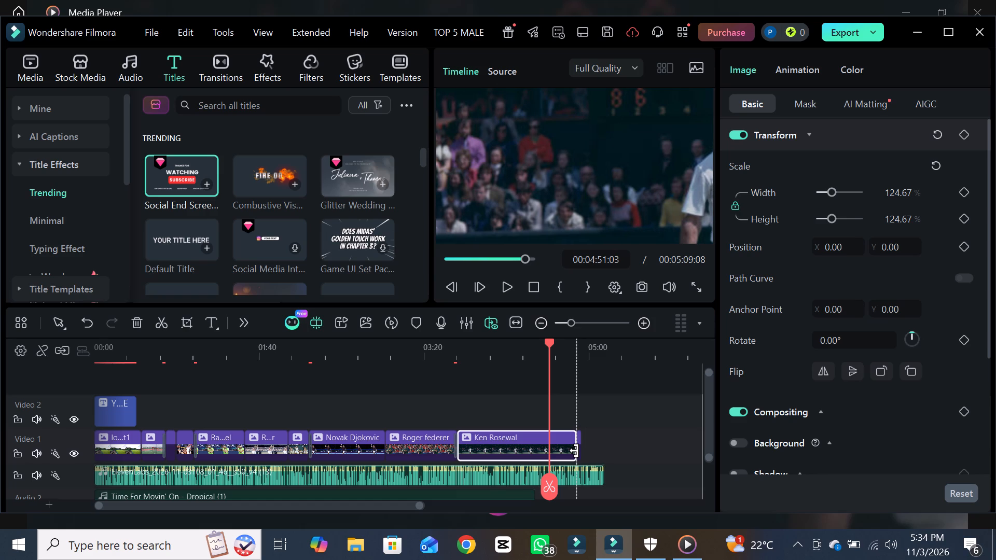
left_click_drag(574, 451, 589, 451)
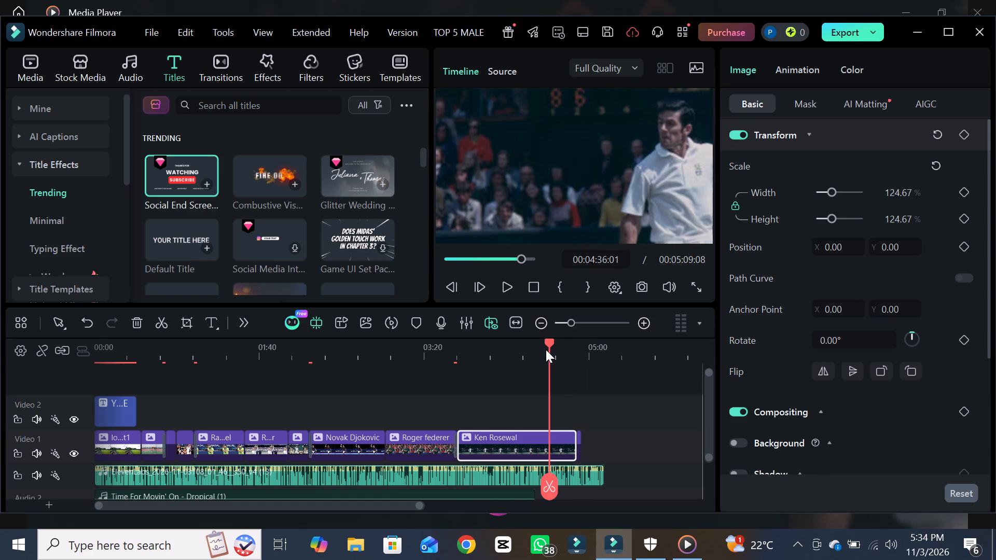
Play the last part of the Ken Rosewal clip through the empty section after the final clip.
left_click(503, 287)
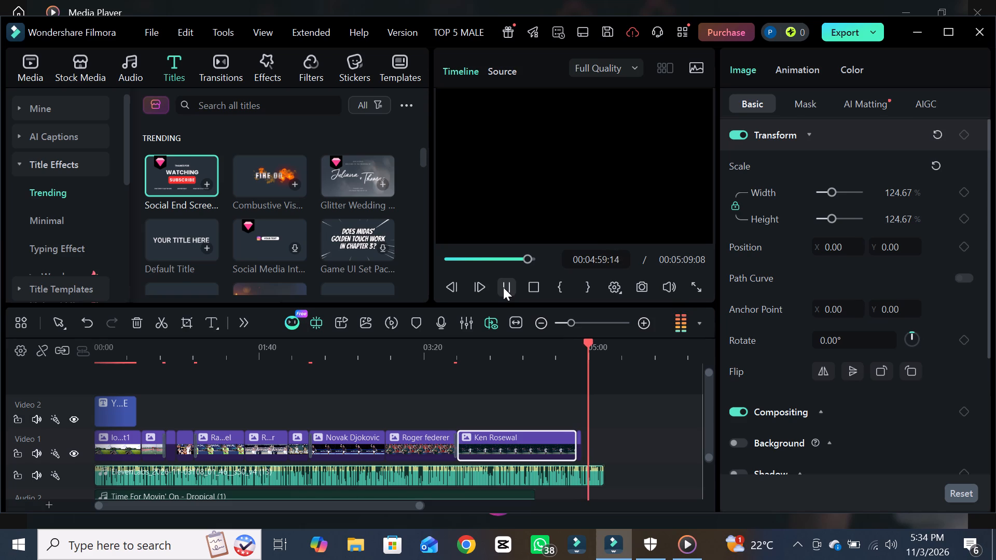
left_click(503, 287)
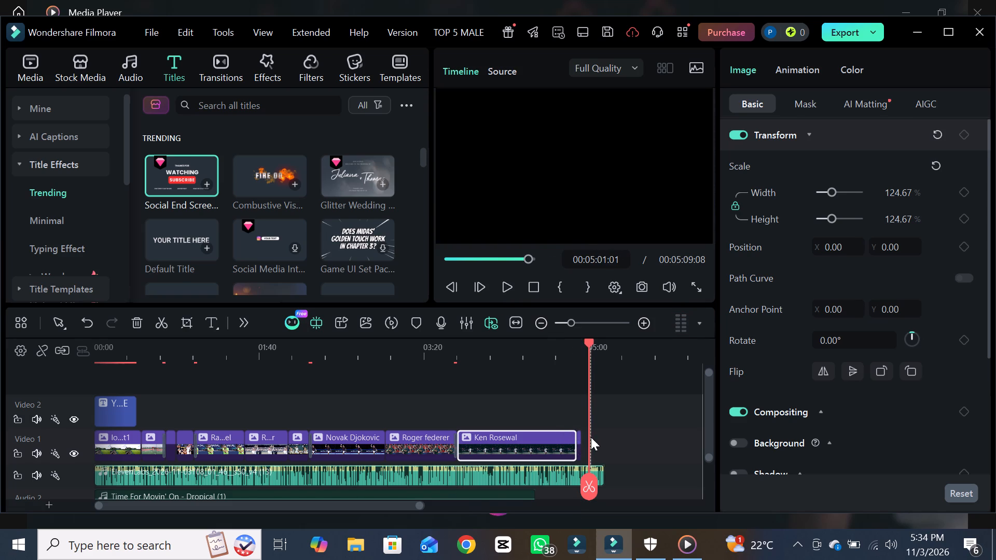
Trim the start of the leftover clip on Video 1 to 00:04:55:09, leaving it one frame long.
left_click_drag(577, 437, 643, 436)
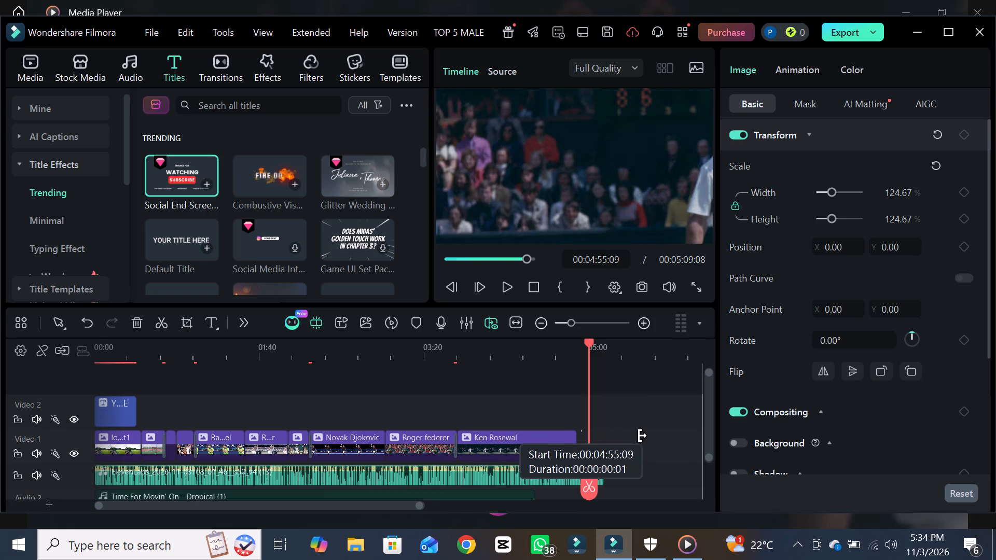
Extend the end of the Ken Rosewal clip on Video 1 to 00:04:55:09.
left_click_drag(595, 489, 557, 484)
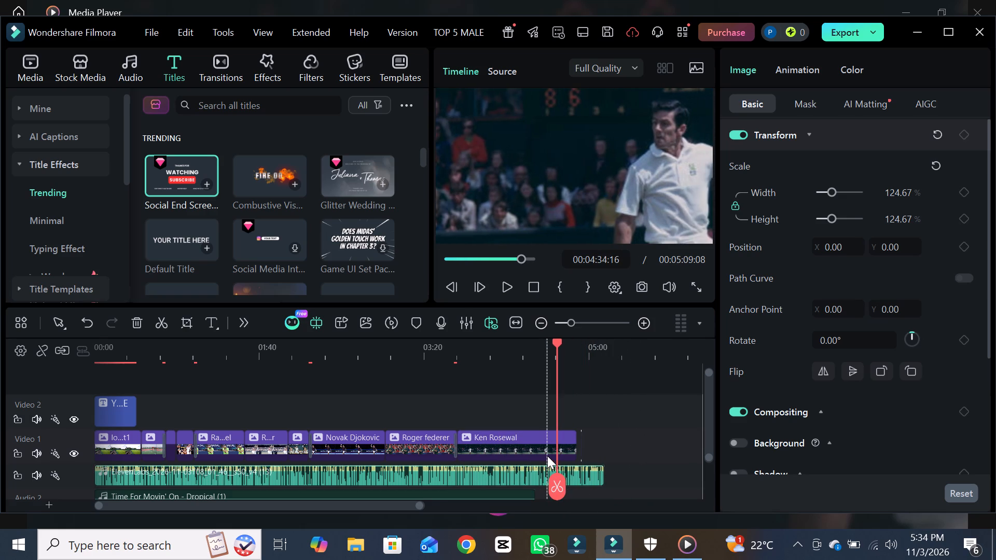
left_click(576, 445)
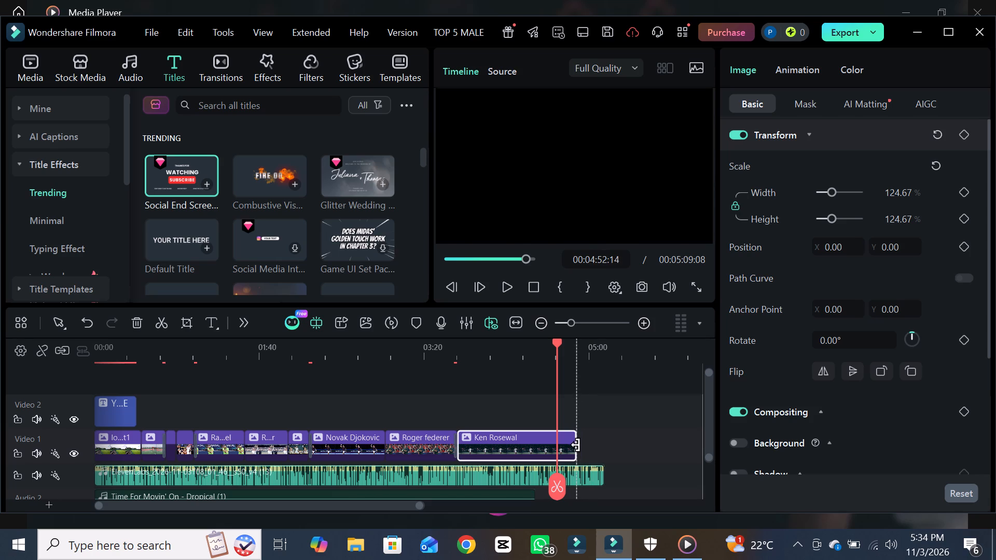
left_click_drag(576, 444, 600, 444)
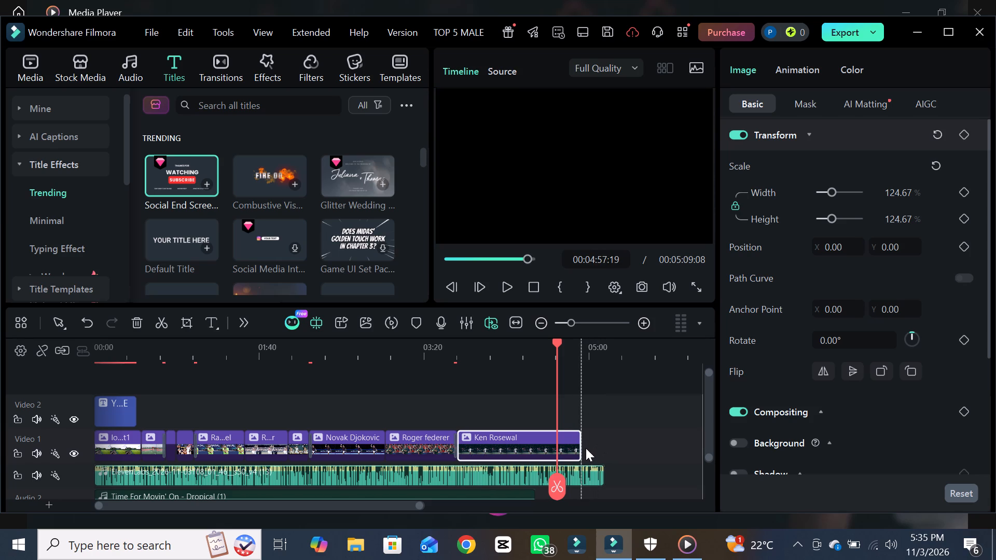
left_click_drag(579, 452, 587, 451)
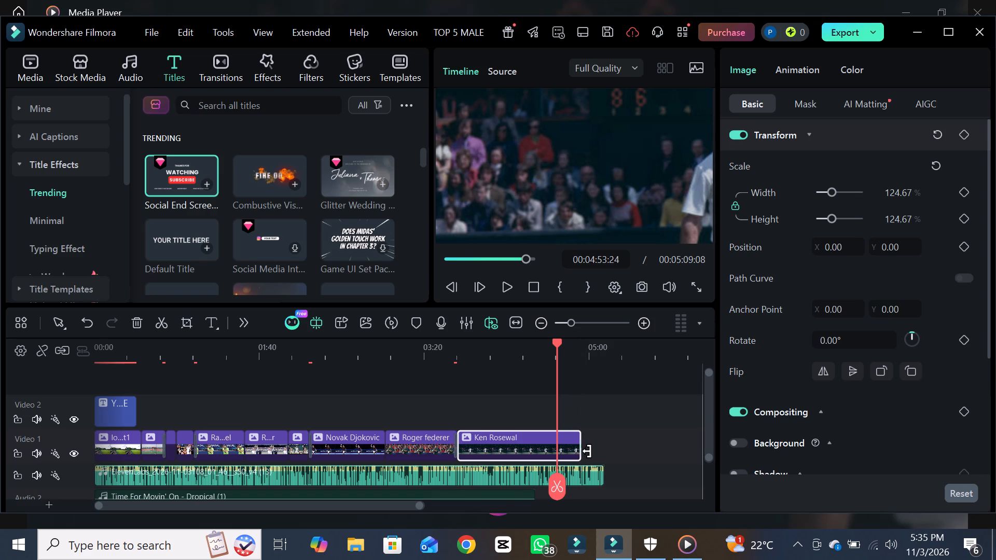
left_click_drag(587, 451, 602, 452)
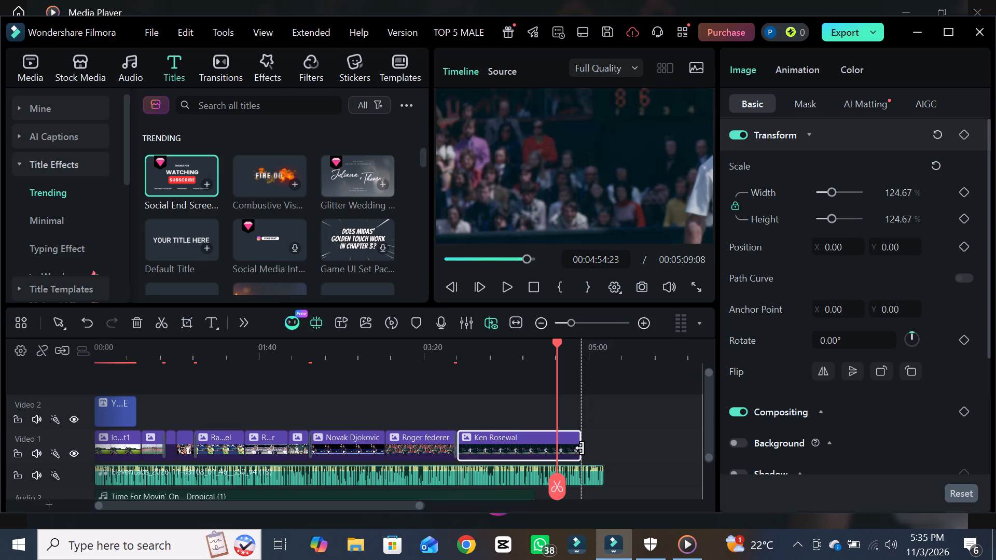
left_click_drag(580, 448, 610, 448)
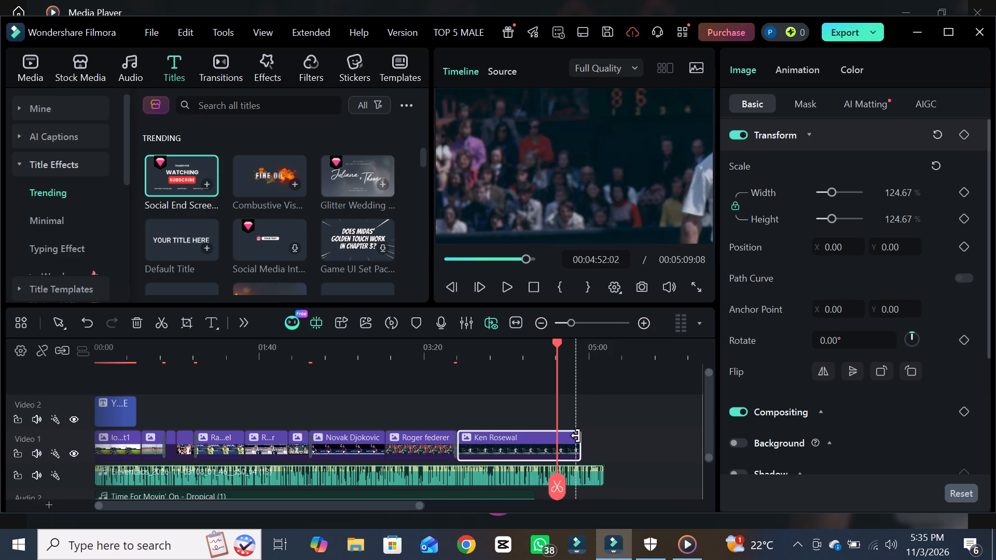
left_click(579, 435)
left_click_drag(579, 435, 598, 435)
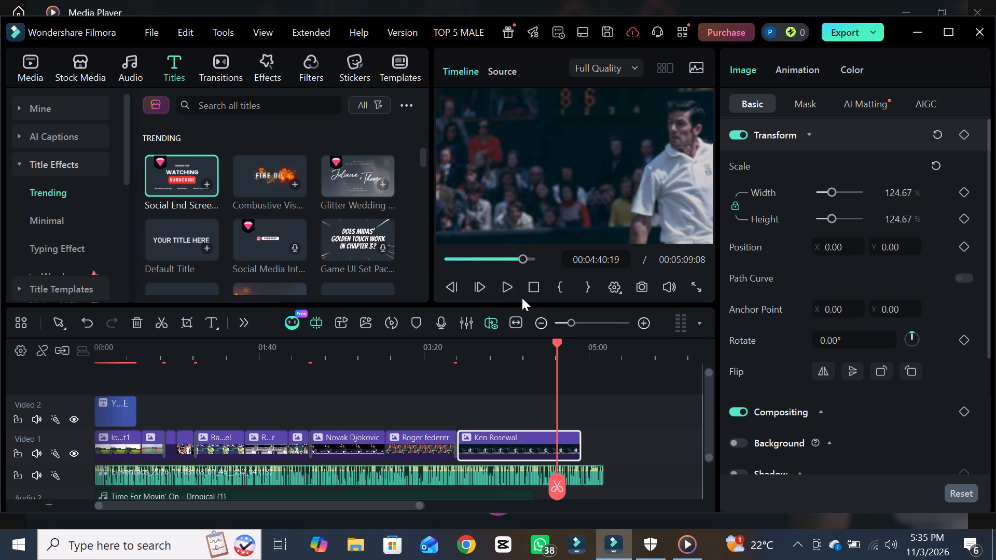
Play the final seconds of the extended Ken Rosewal clip.
left_click(507, 281)
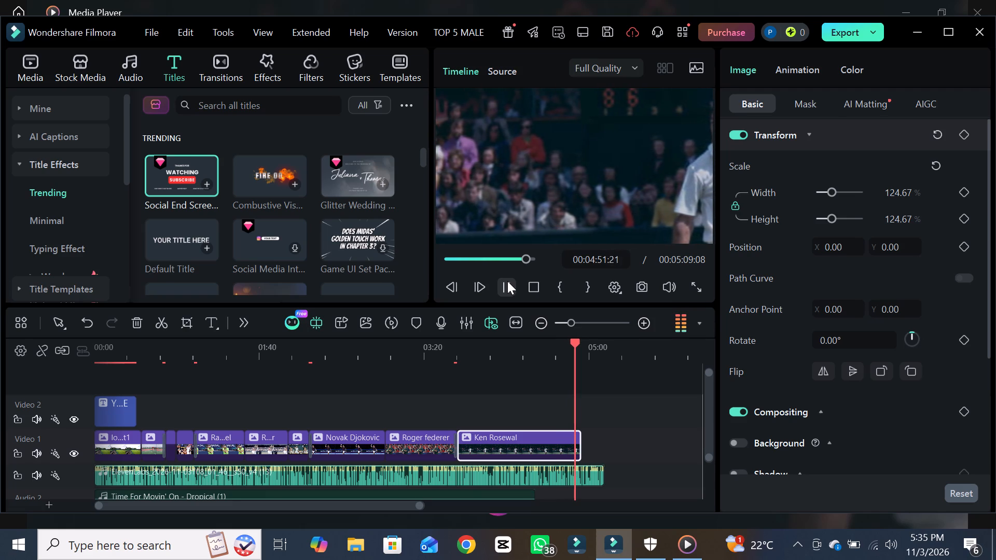
left_click(507, 281)
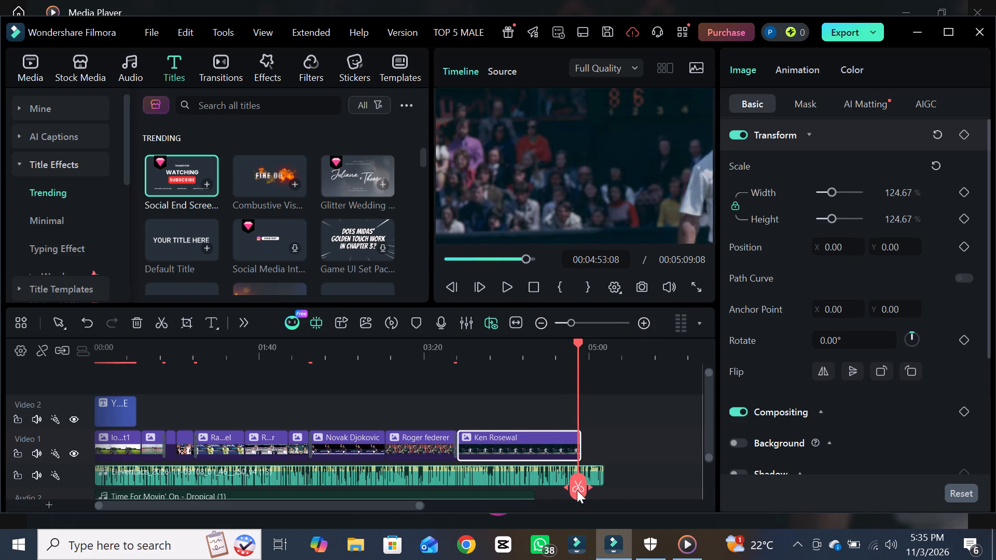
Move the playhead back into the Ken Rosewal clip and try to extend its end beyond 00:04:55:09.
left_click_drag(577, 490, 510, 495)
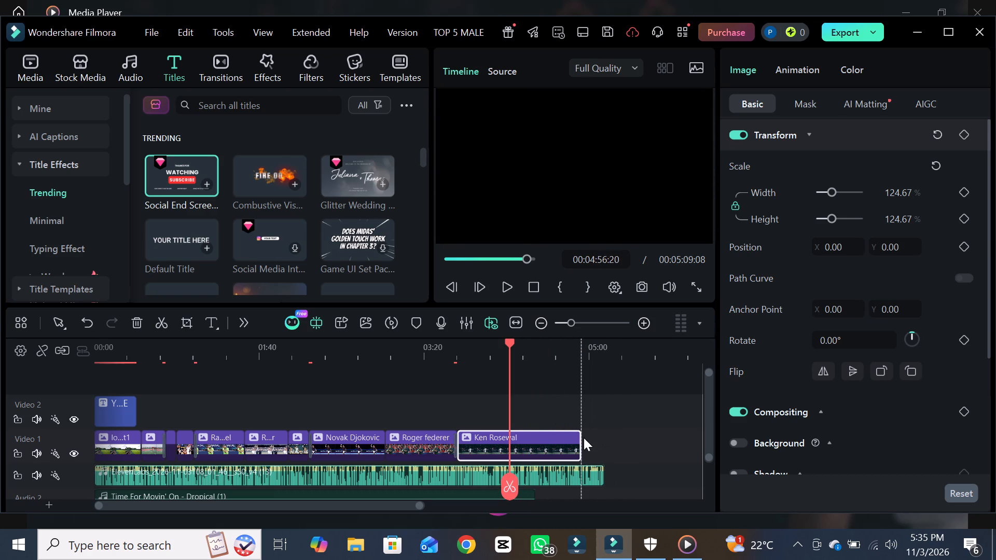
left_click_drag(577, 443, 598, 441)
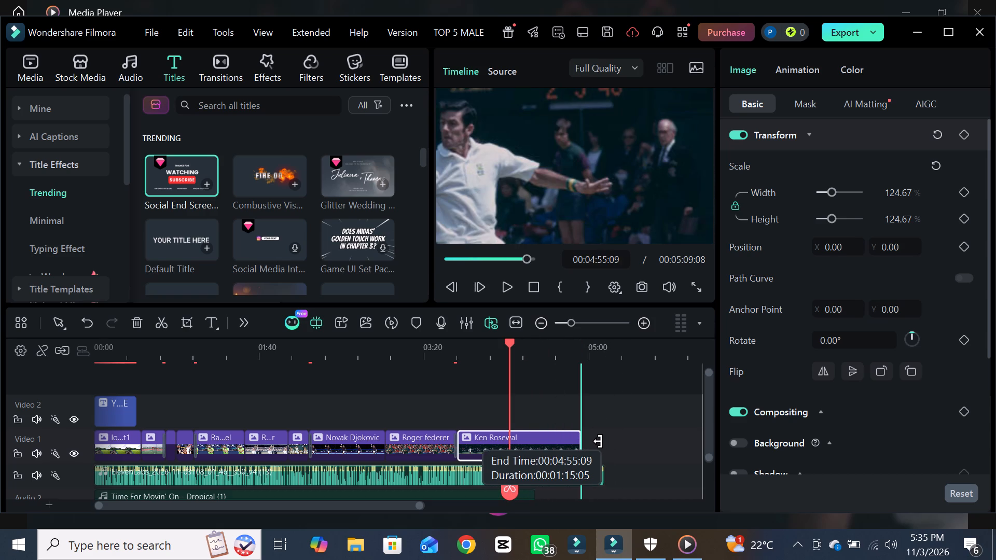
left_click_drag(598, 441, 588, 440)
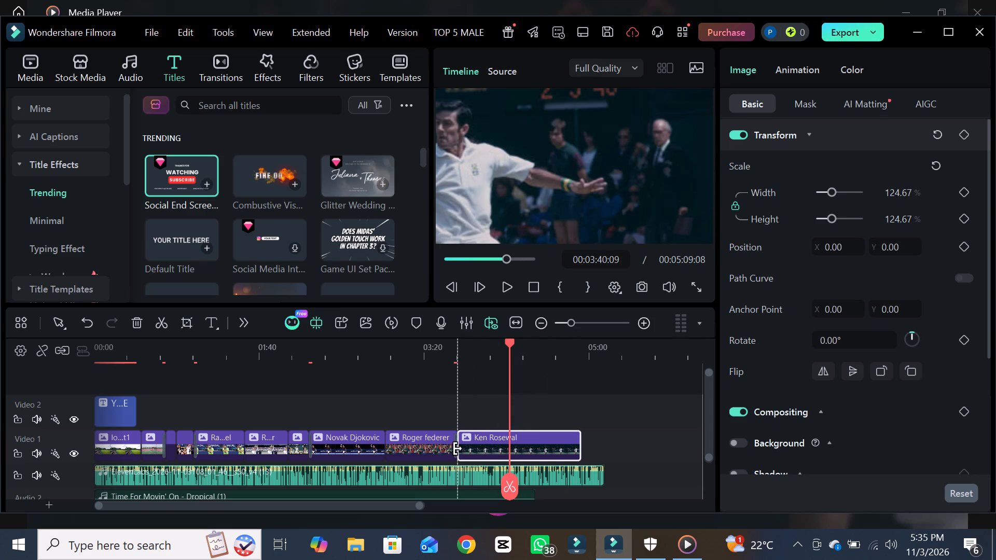
Trim the start of the Ken Rosewal clip on Video 1 to 00:03:49:03.
left_click_drag(458, 449, 473, 447)
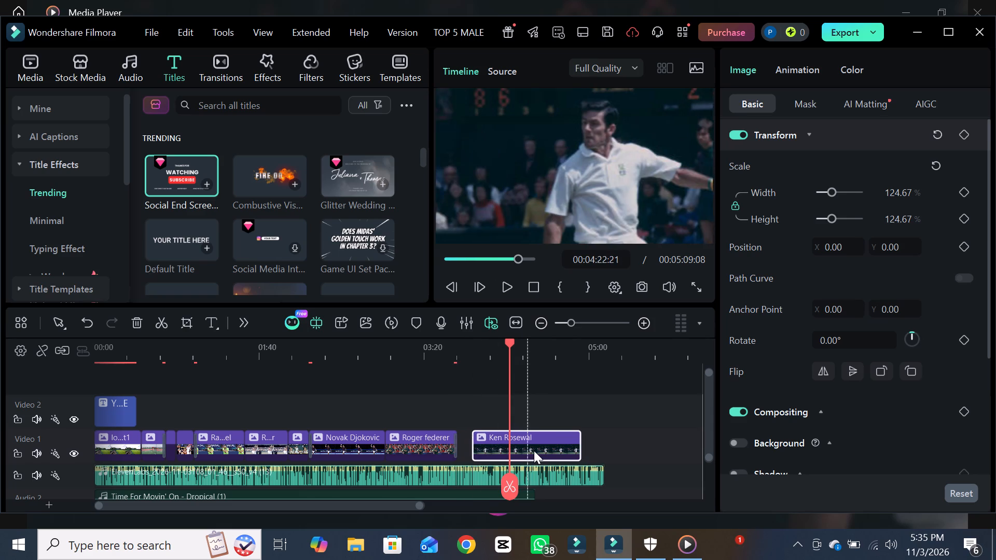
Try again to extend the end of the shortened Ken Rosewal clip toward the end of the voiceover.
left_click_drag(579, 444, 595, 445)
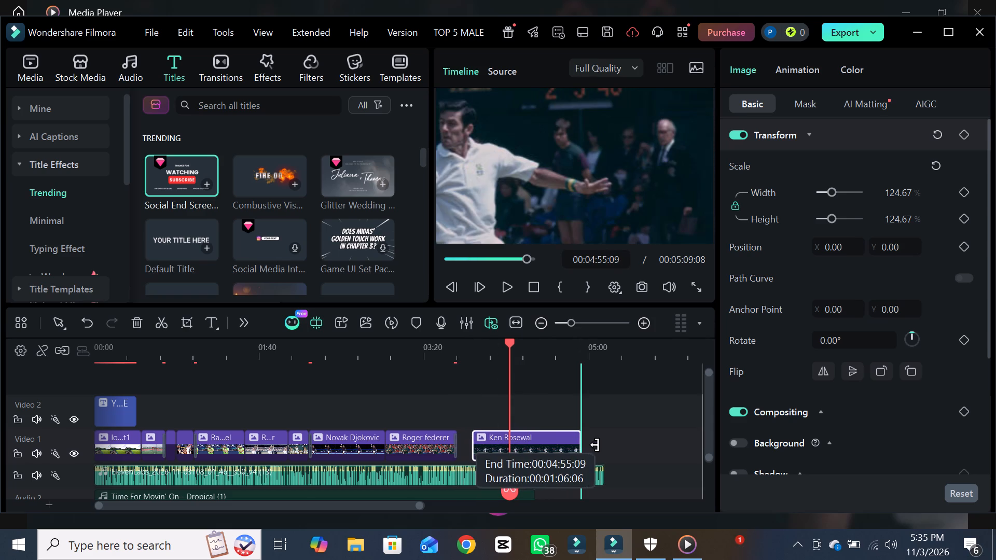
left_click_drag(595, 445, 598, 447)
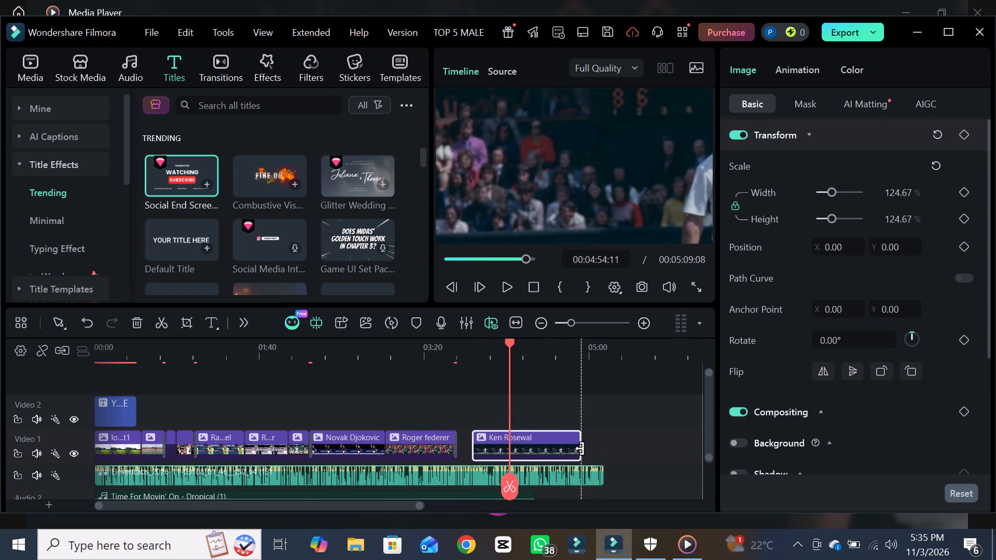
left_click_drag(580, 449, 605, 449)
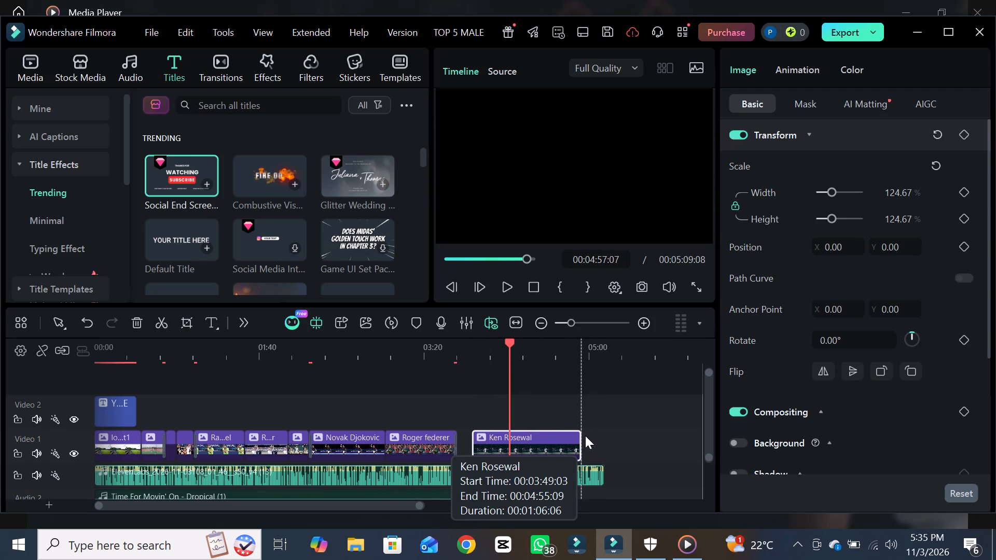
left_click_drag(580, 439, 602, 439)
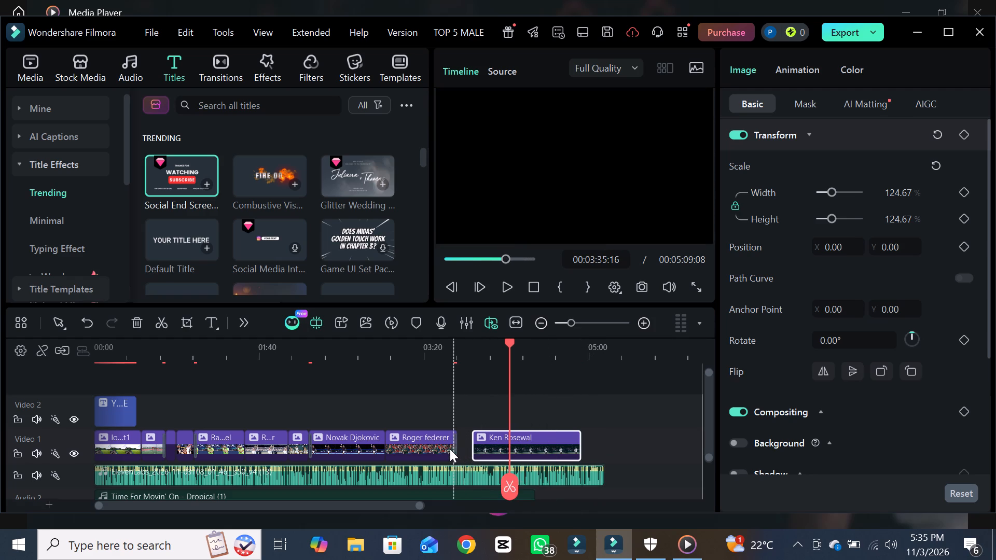
Extend the end of the Roger federer clip to the start of the Ken Rosewal clip, at 00:03:49:03.
left_click_drag(451, 449, 479, 449)
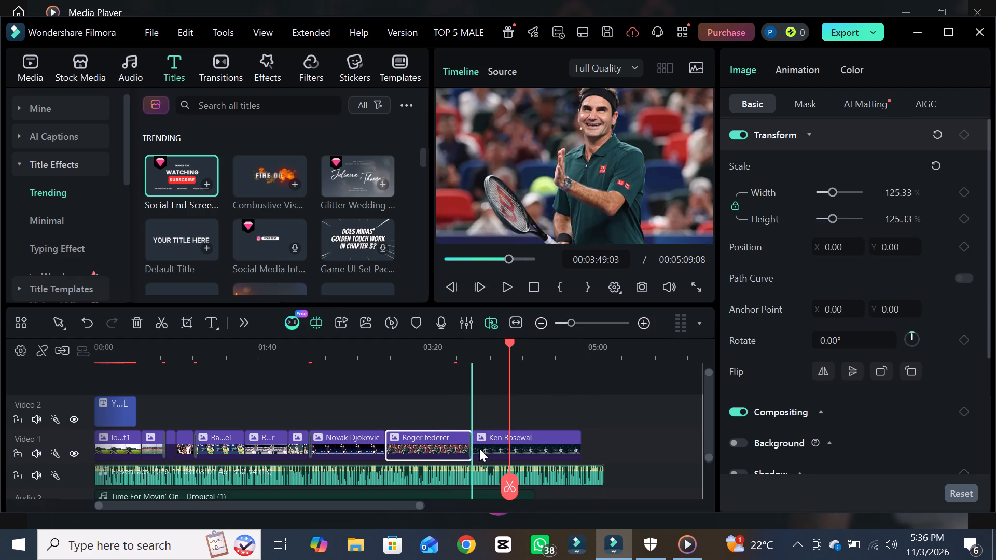
left_click(479, 449)
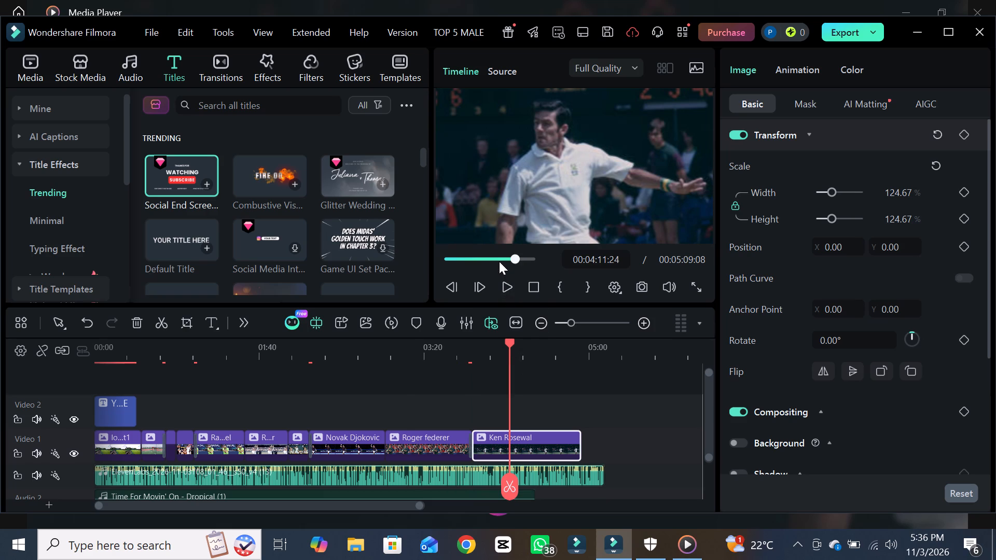
Play the preview from about 00:03:08 in the Roger federer clip to check the new clip timing.
left_click(499, 261)
left_click(505, 281)
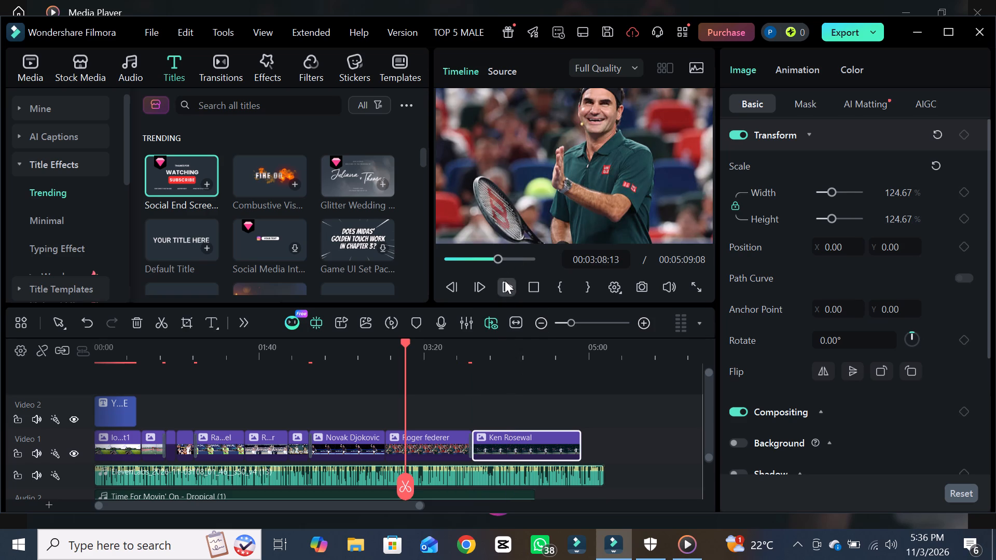
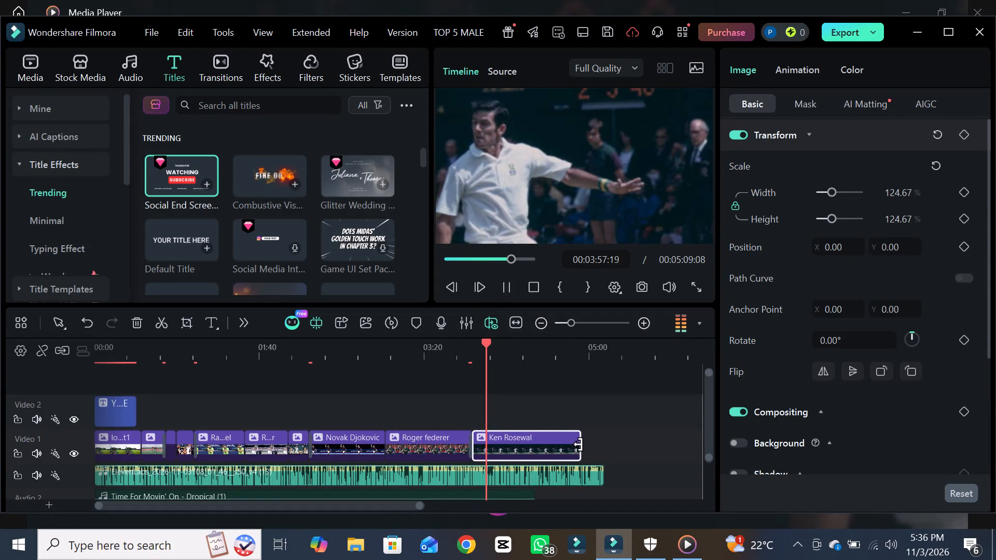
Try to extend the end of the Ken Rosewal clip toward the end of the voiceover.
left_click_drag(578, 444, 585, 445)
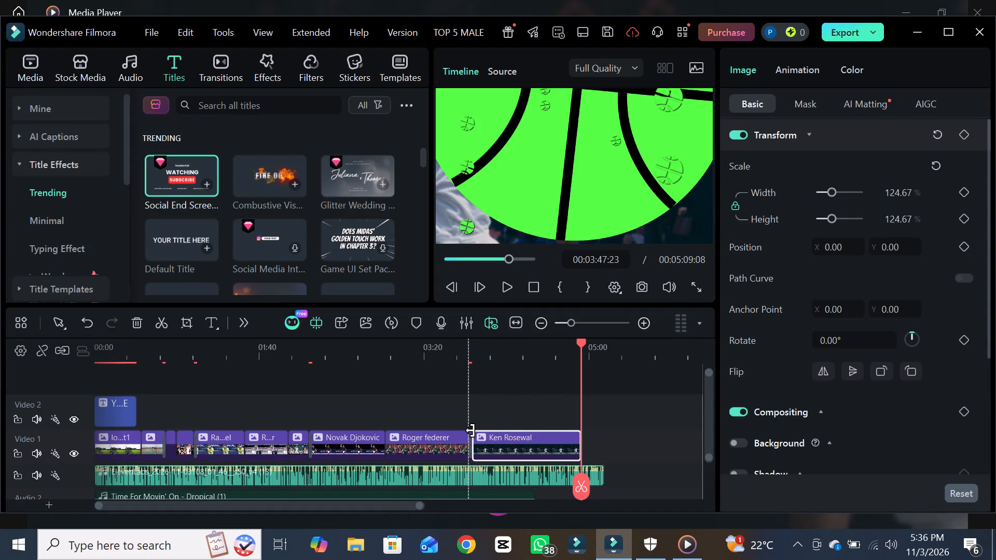
Trim the end of the Roger federer clip to about 00:03:42 and extend the start of the Ken Rosewal clip to meet it.
left_click_drag(471, 430, 459, 434)
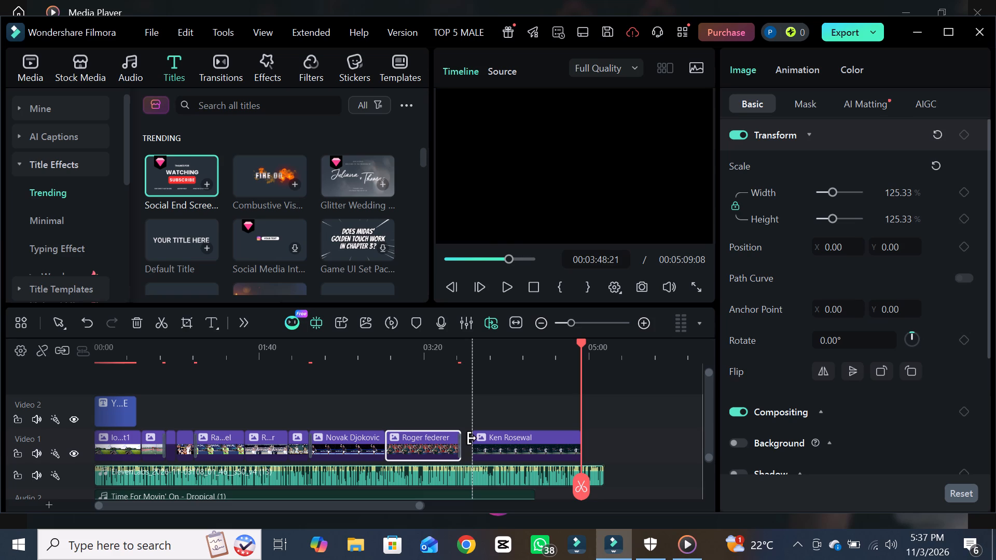
left_click_drag(473, 438, 461, 438)
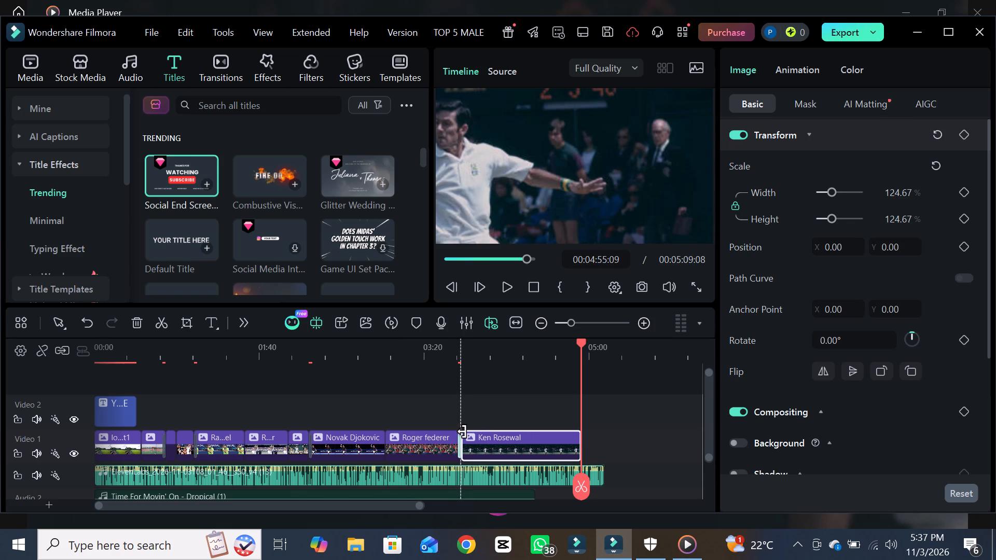
Play the preview from the end of the Ken Rosewal clip and again from within the Roger federer clip.
left_click(506, 289)
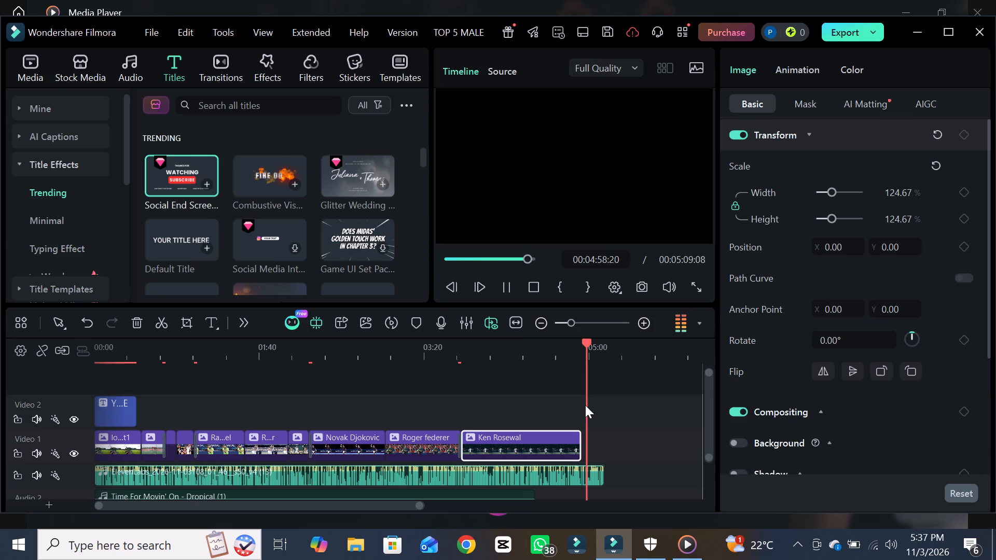
left_click(496, 255)
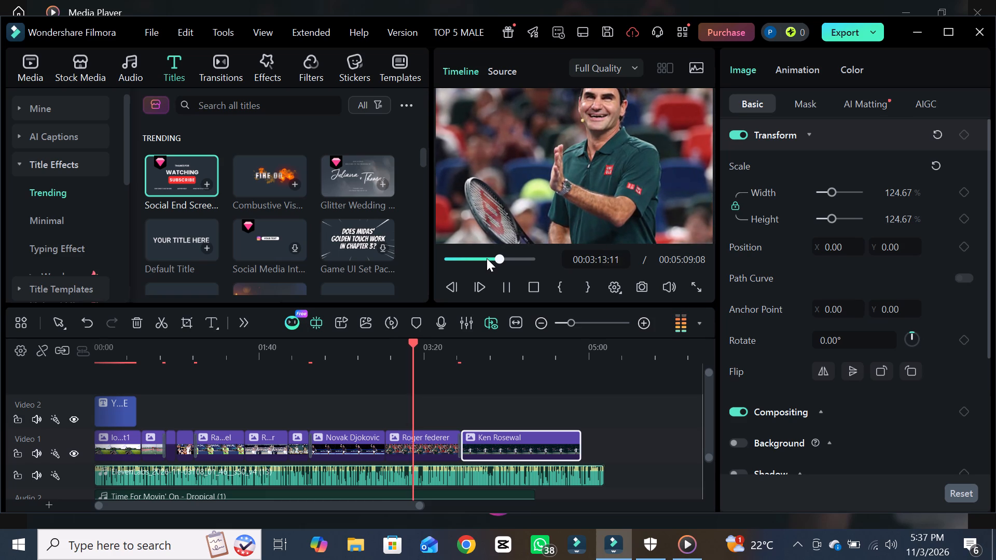
Place the Combustive fire title on Video 2 above the Ken Rosewal clip, starting at about 00:04:14.
left_click_drag(281, 167, 310, 195)
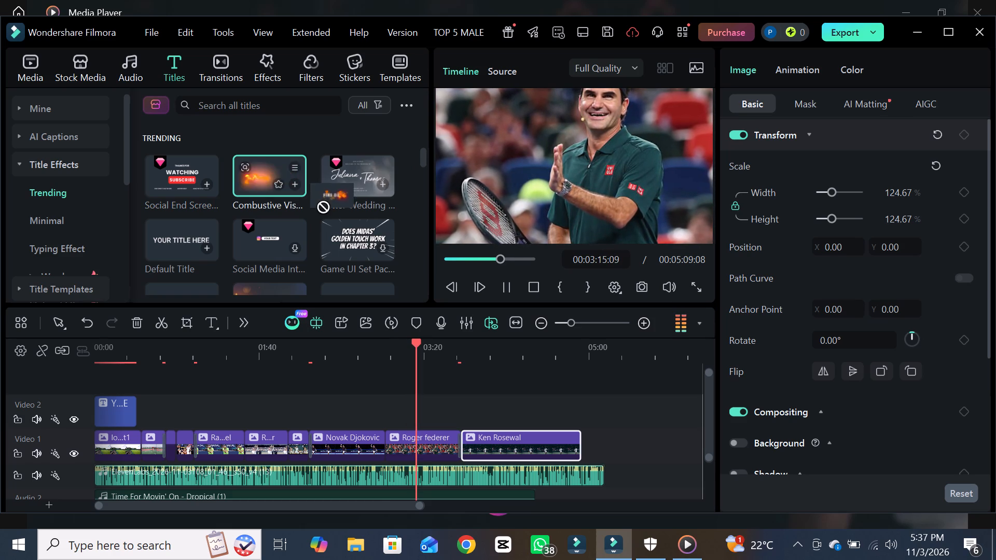
left_click_drag(310, 195, 478, 445)
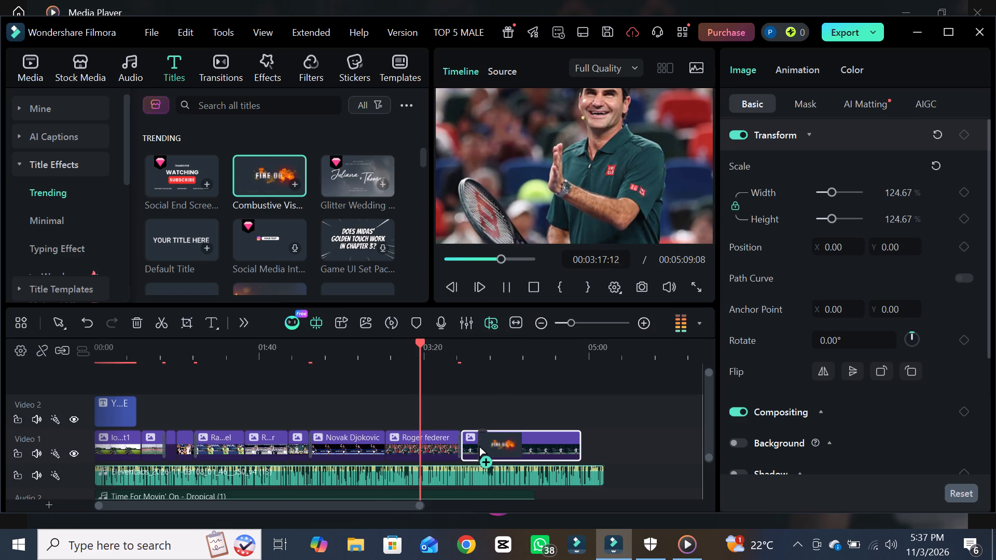
left_click_drag(478, 445, 480, 428)
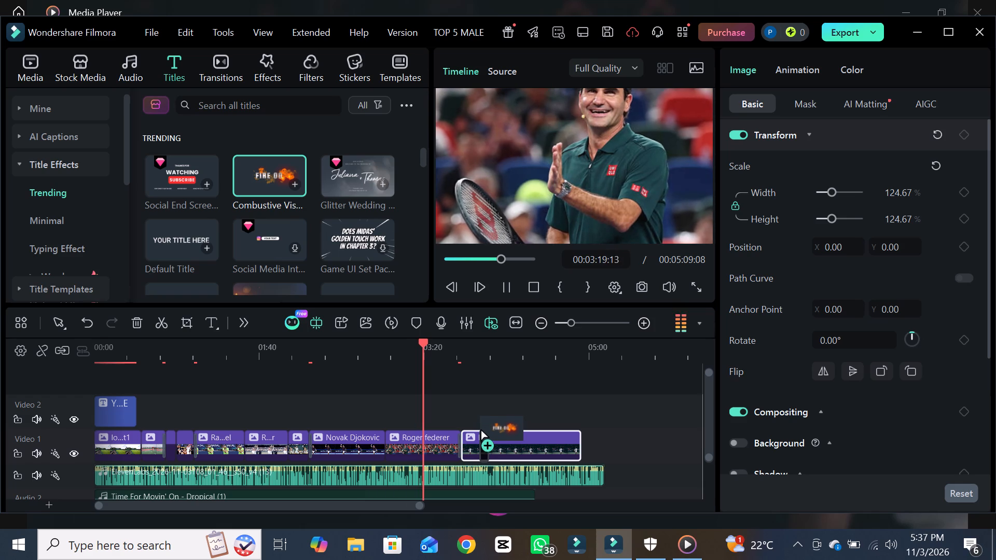
left_click_drag(480, 428, 488, 417)
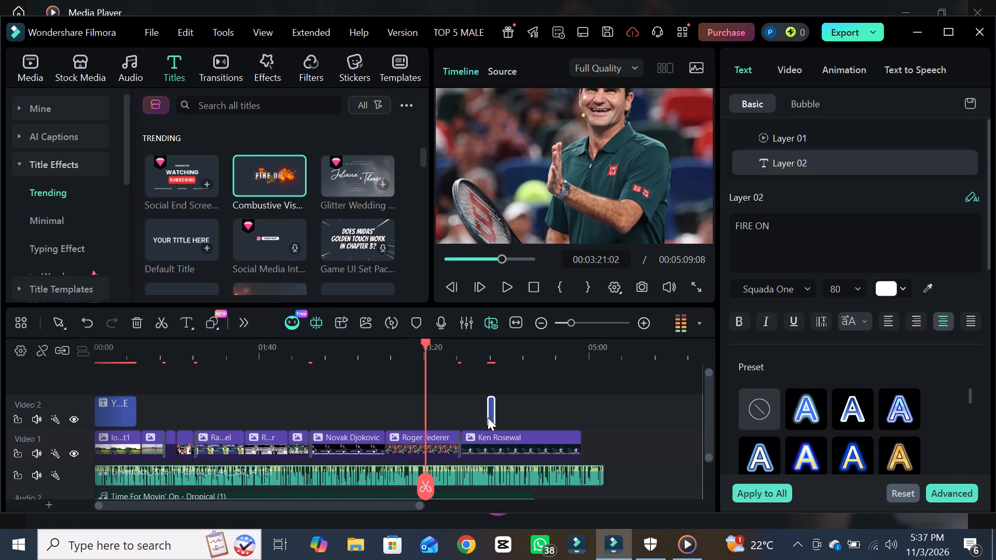
left_click_drag(491, 415, 515, 415)
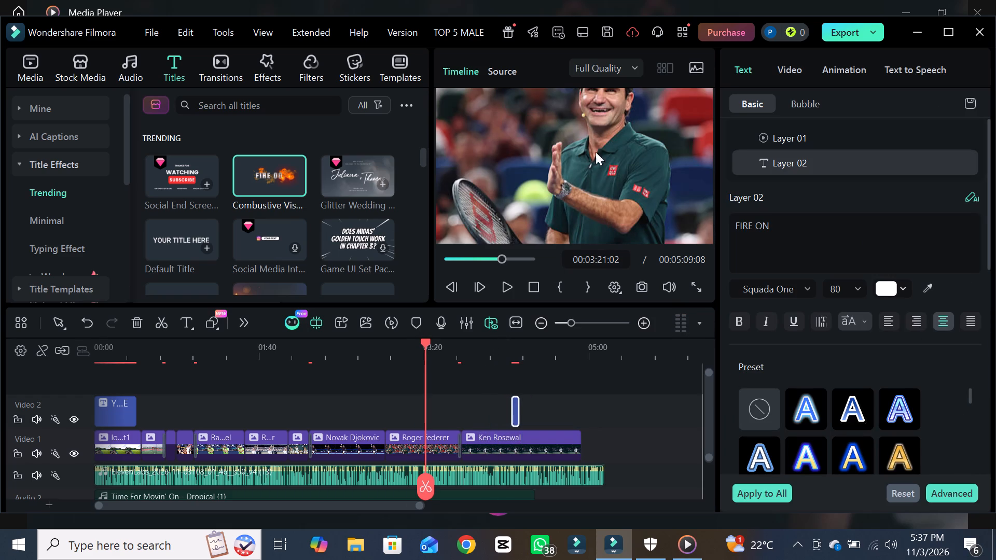
left_click(514, 404)
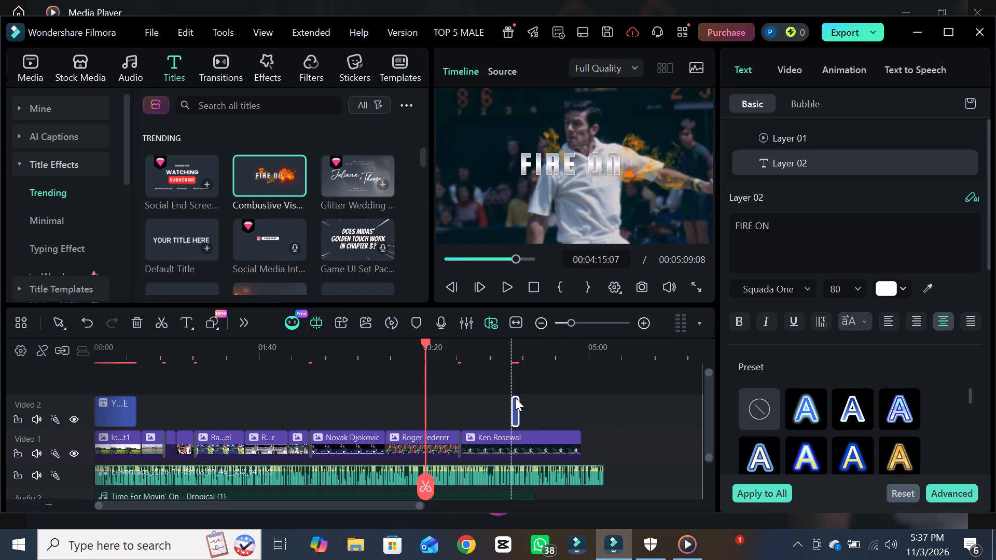
left_click(515, 399)
left_click(515, 399)
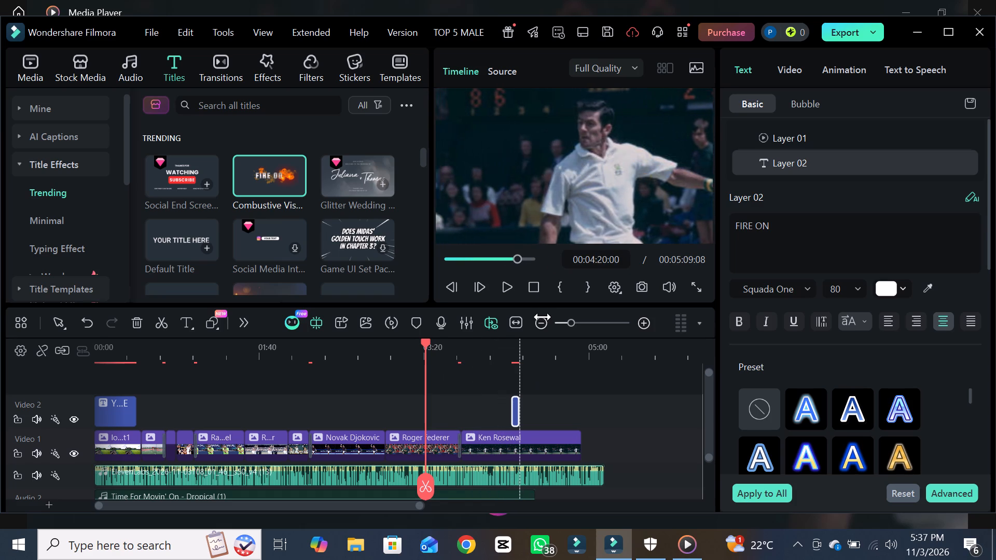
Extend the end of the fire title on Video 2 to about 00:04:24.
left_click(514, 257)
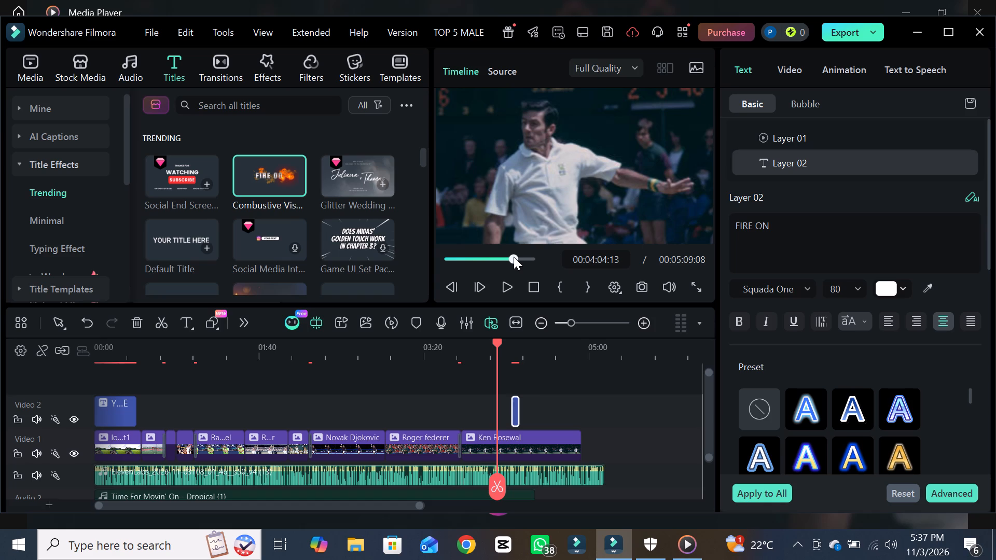
left_click(514, 257)
left_click(523, 257)
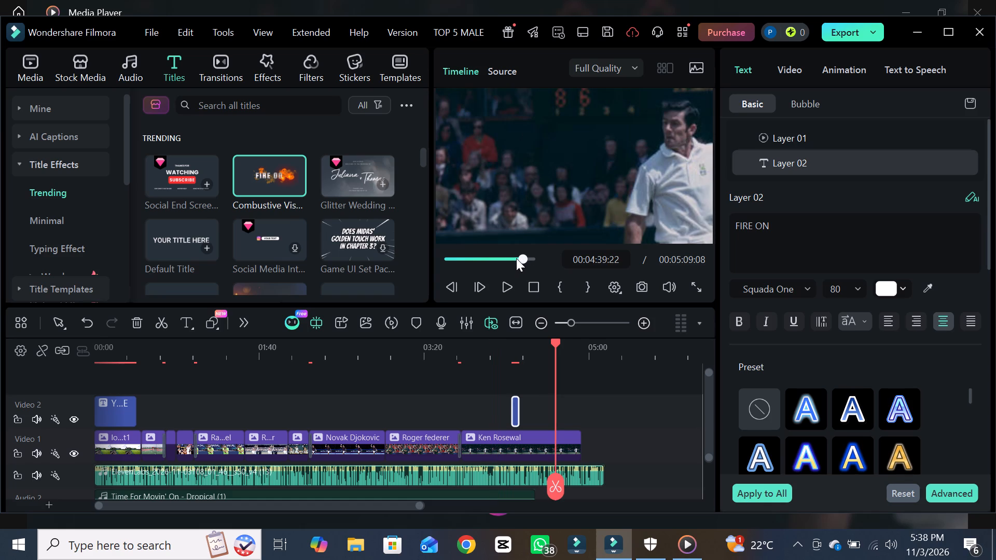
left_click(515, 257)
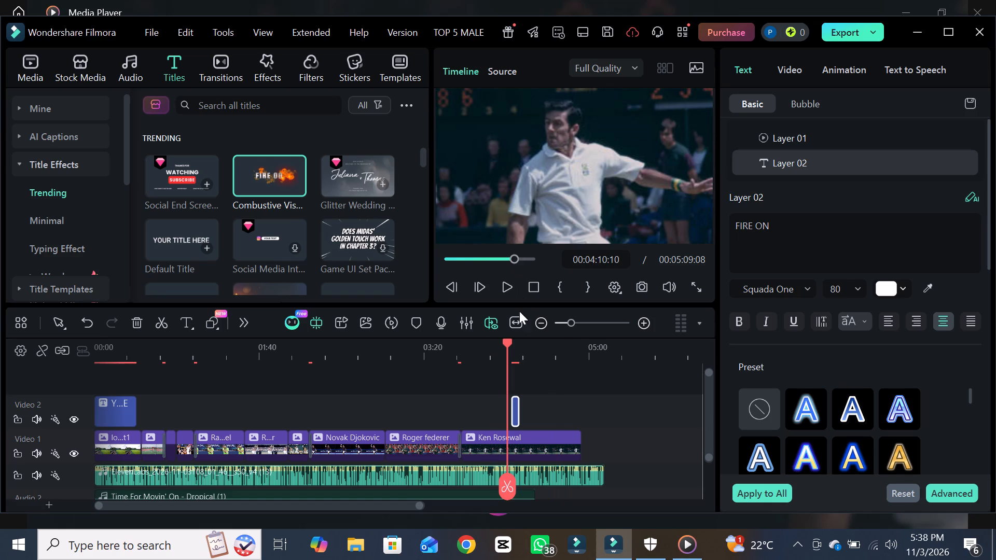
left_click_drag(508, 482, 517, 482)
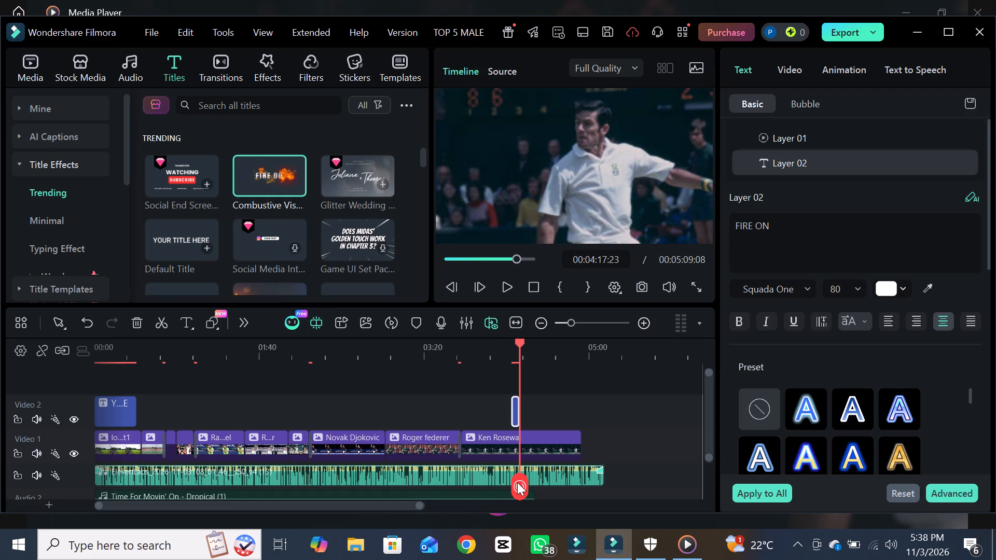
left_click_drag(517, 482, 515, 485)
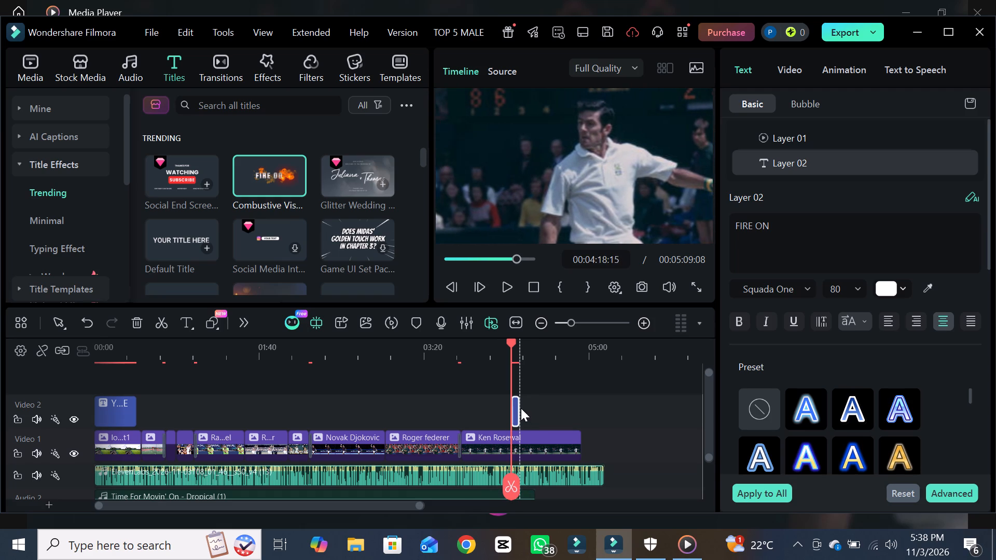
left_click_drag(518, 412, 530, 412)
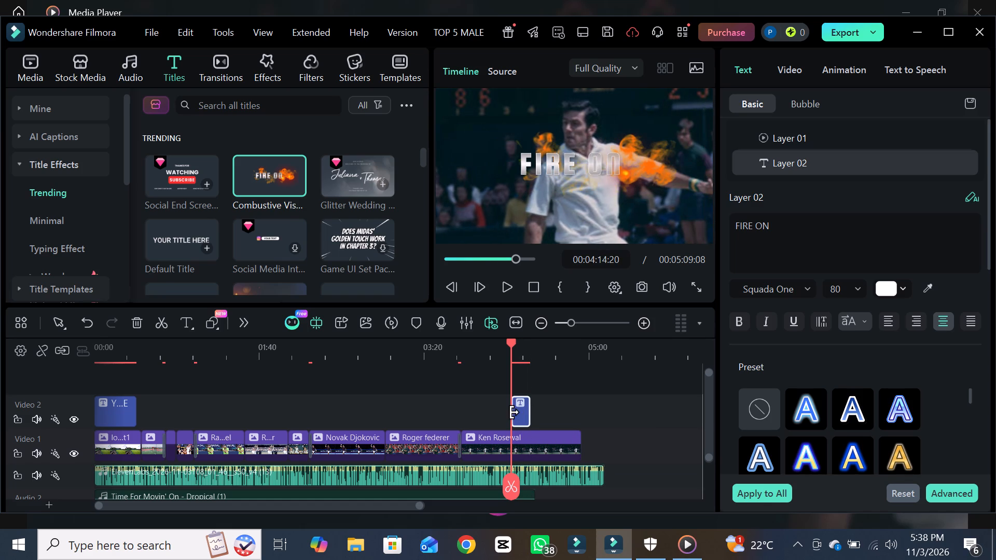
left_click(515, 412)
left_click_drag(515, 412, 487, 416)
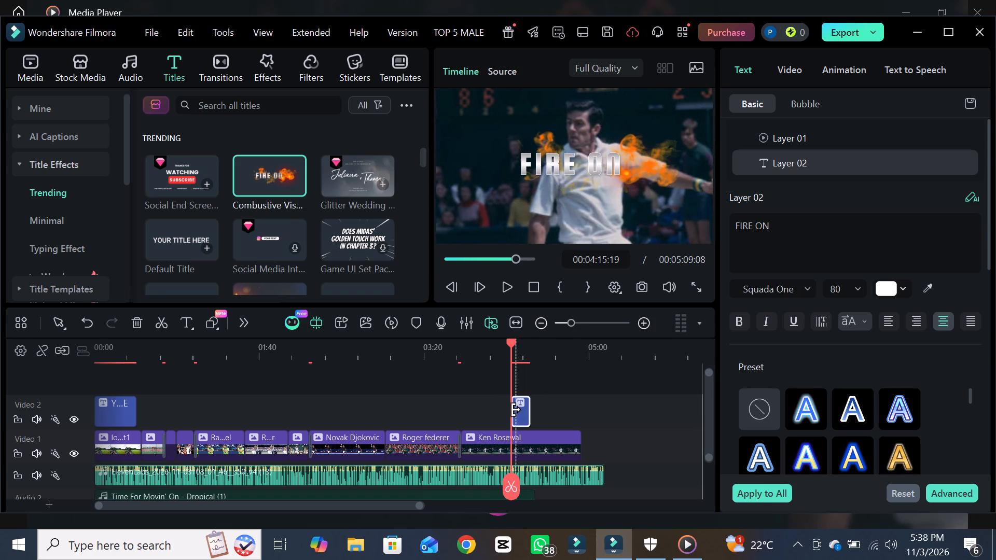
Delete the FIRE ON text layer from the fire title, keeping only its flame layer.
left_click_drag(511, 488, 524, 488)
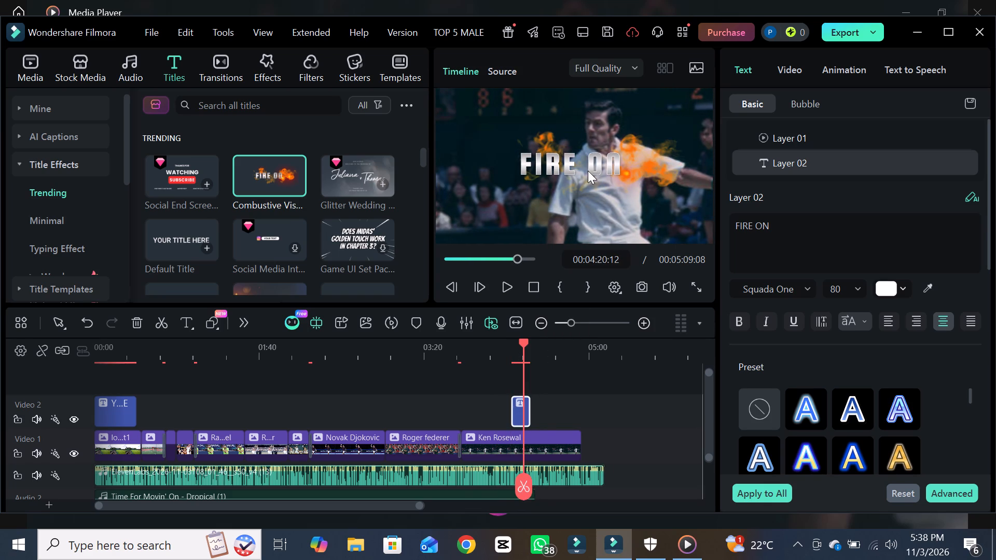
left_click(590, 168)
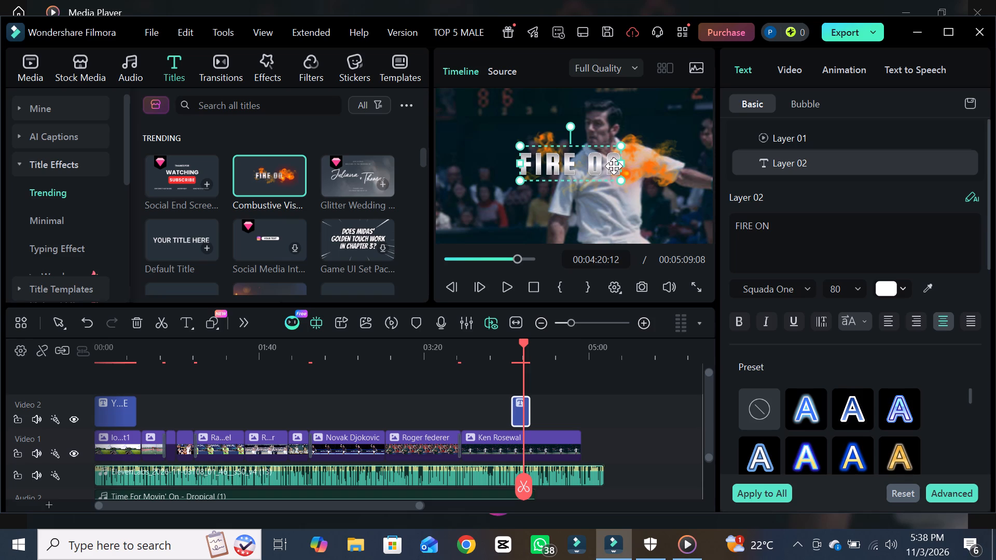
key("BackSpace")
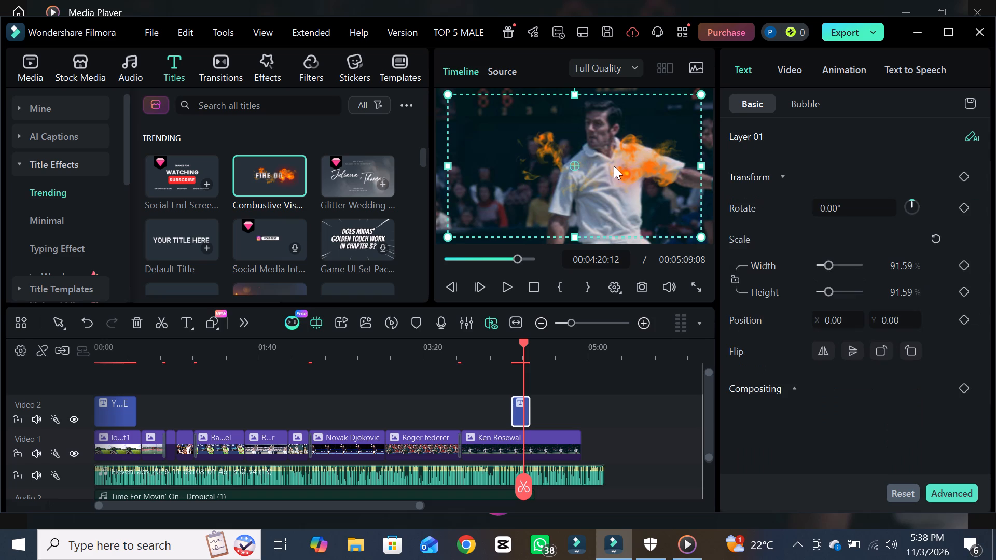
left_click(614, 166)
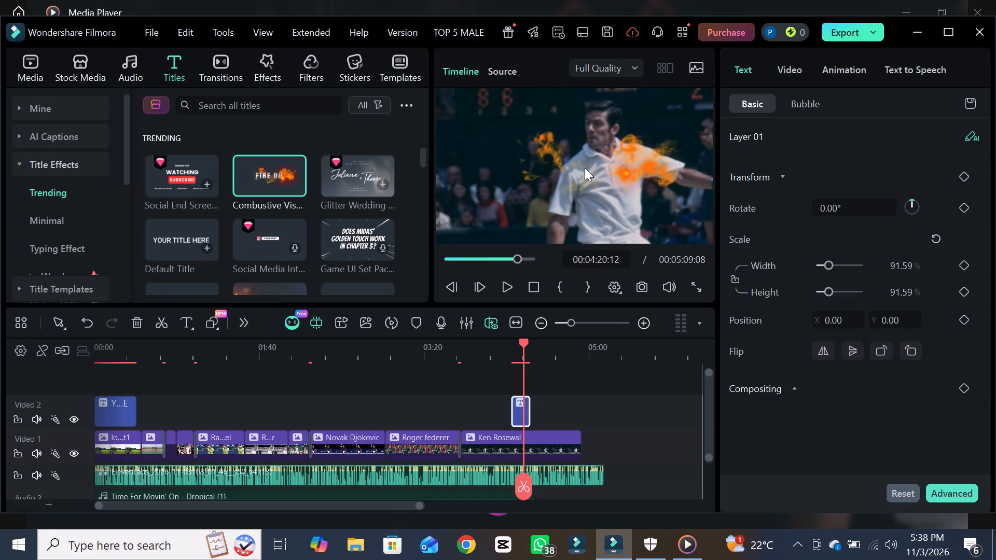
Play the preview from 00:04:20:12 in the fire title through the end of the Ken Rosewal clip.
left_click(503, 291)
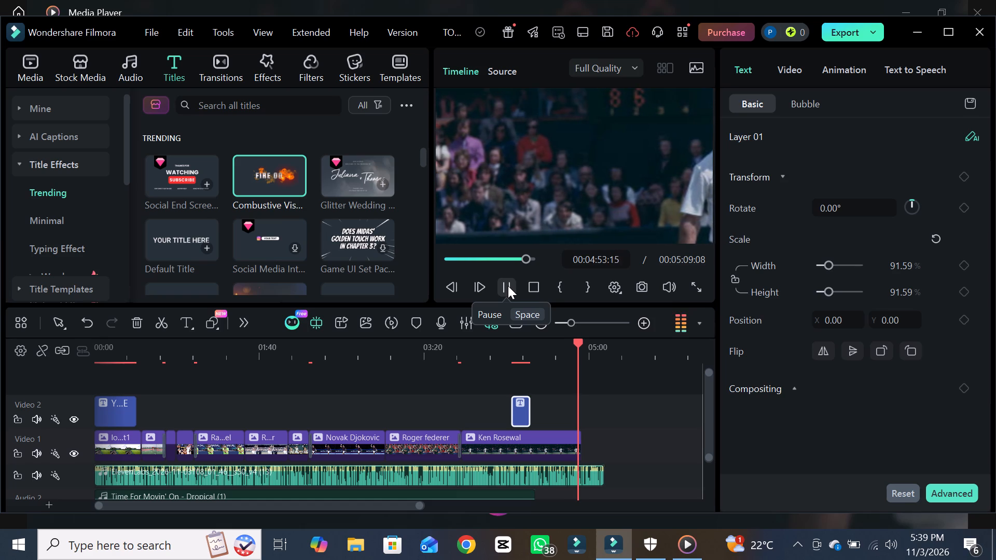
left_click(508, 286)
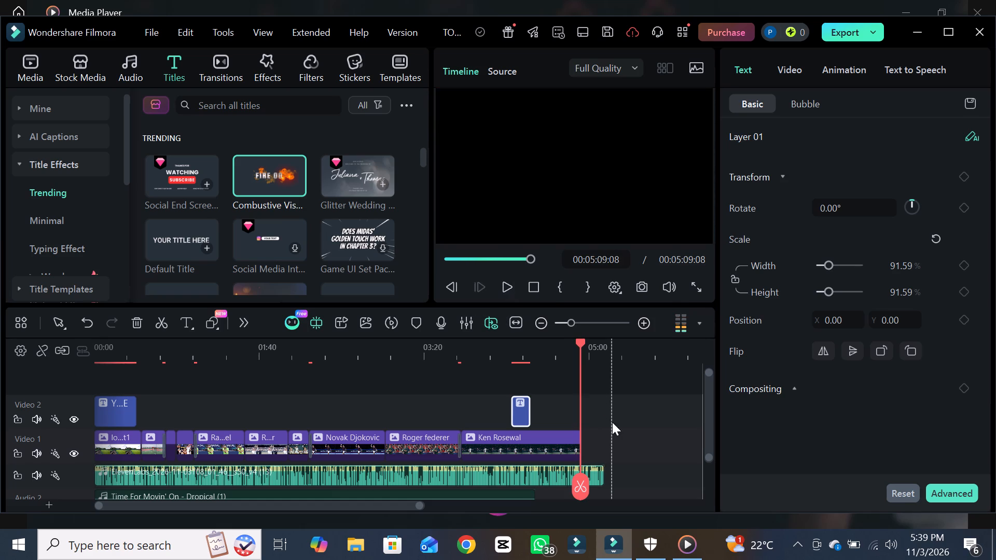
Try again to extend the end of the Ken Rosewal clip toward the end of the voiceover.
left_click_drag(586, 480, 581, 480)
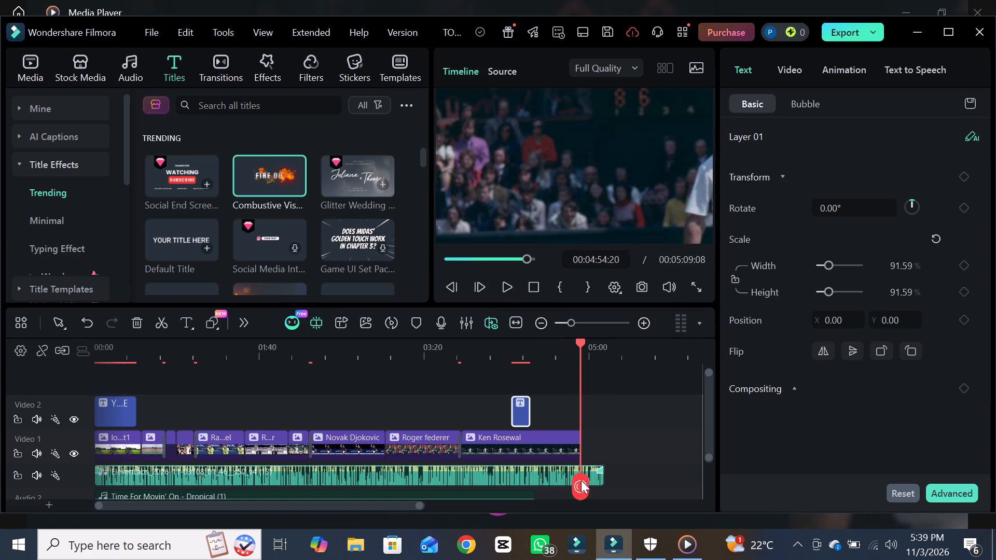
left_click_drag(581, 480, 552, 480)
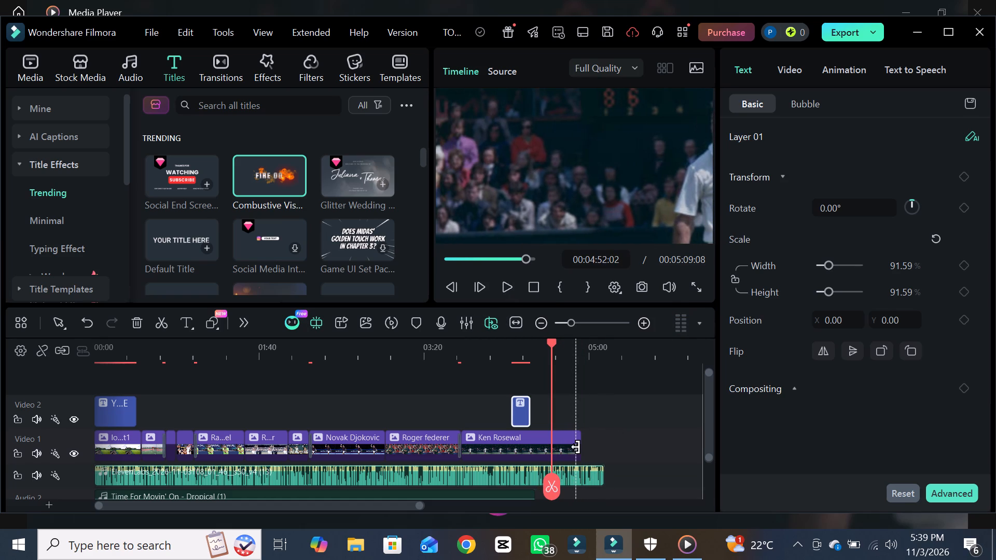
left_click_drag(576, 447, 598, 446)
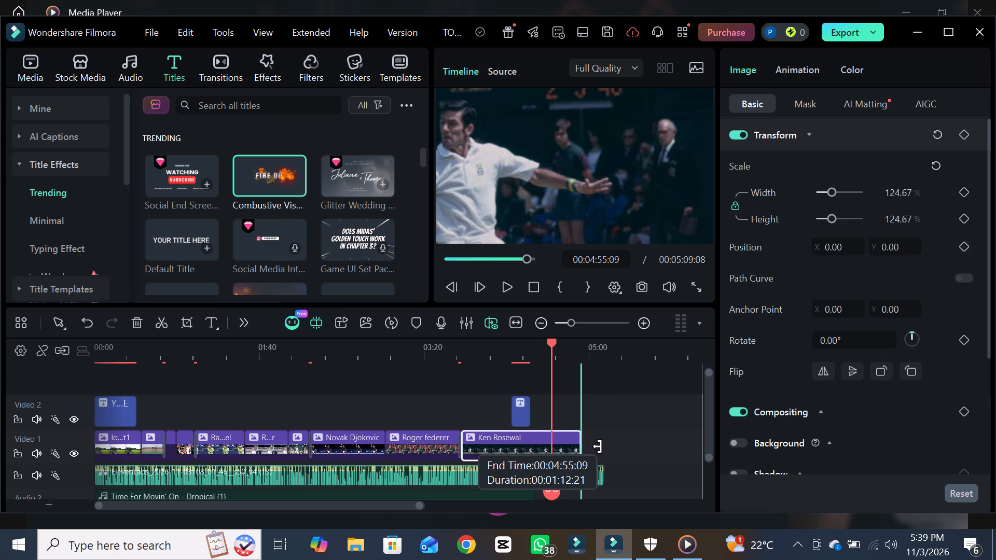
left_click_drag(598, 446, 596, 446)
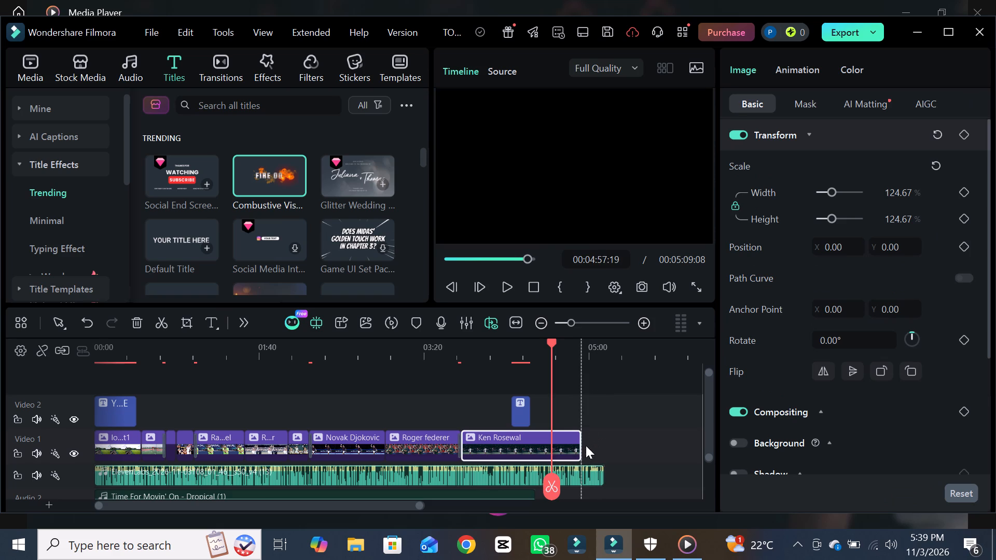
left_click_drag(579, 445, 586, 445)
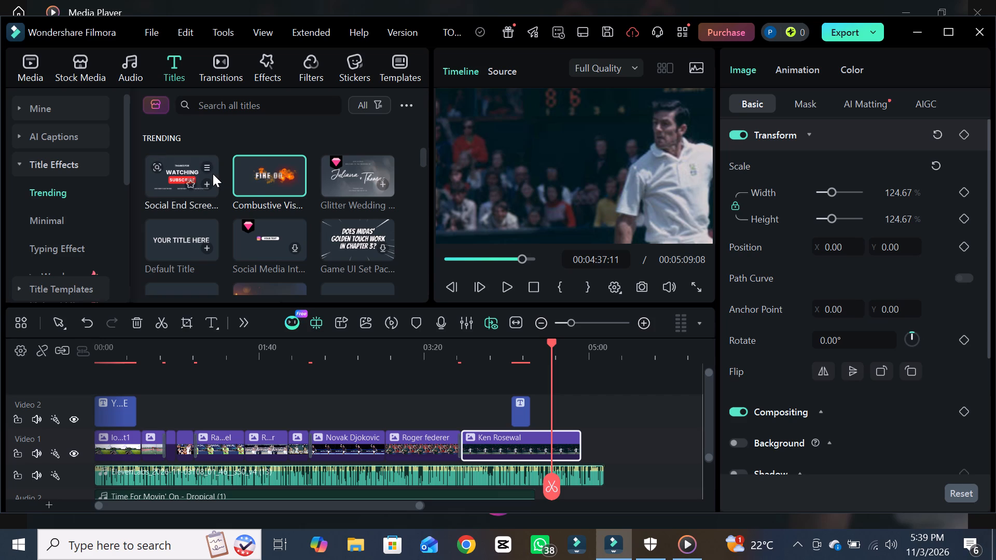
Insert the Social End Screen title into Video 1 near the end of the Ken Rosewal clip, at about 00:04:44.
left_click_drag(213, 174, 506, 408)
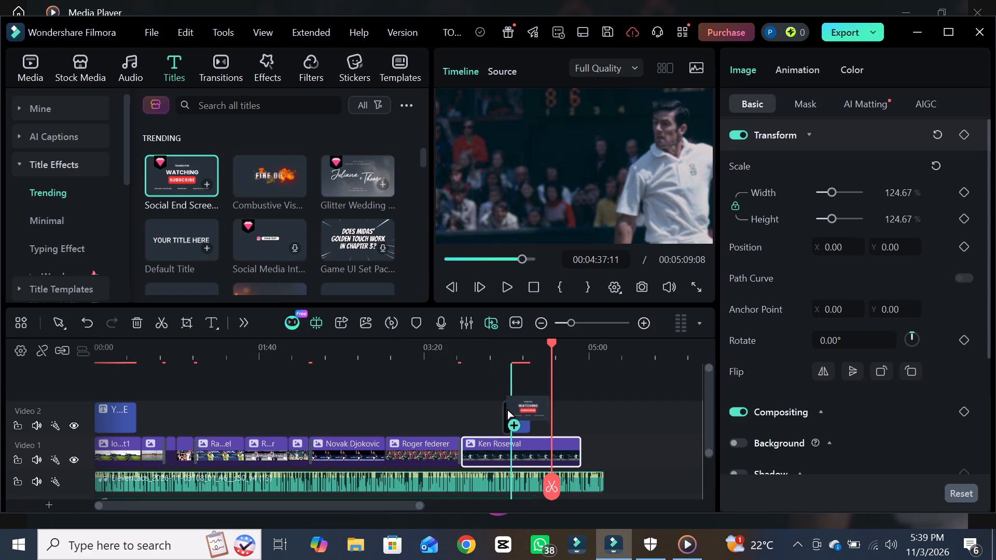
left_click_drag(506, 408, 578, 452)
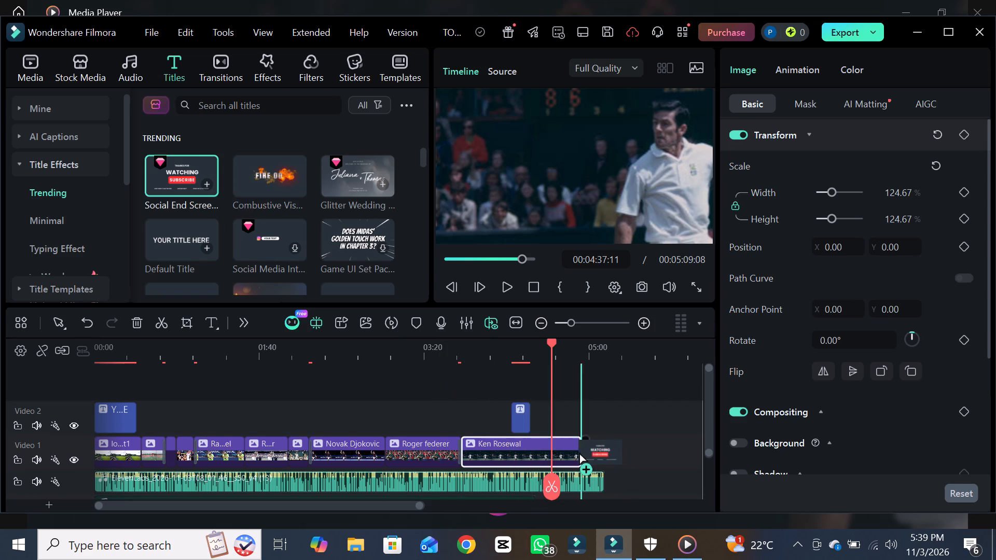
left_click_drag(578, 452, 559, 450)
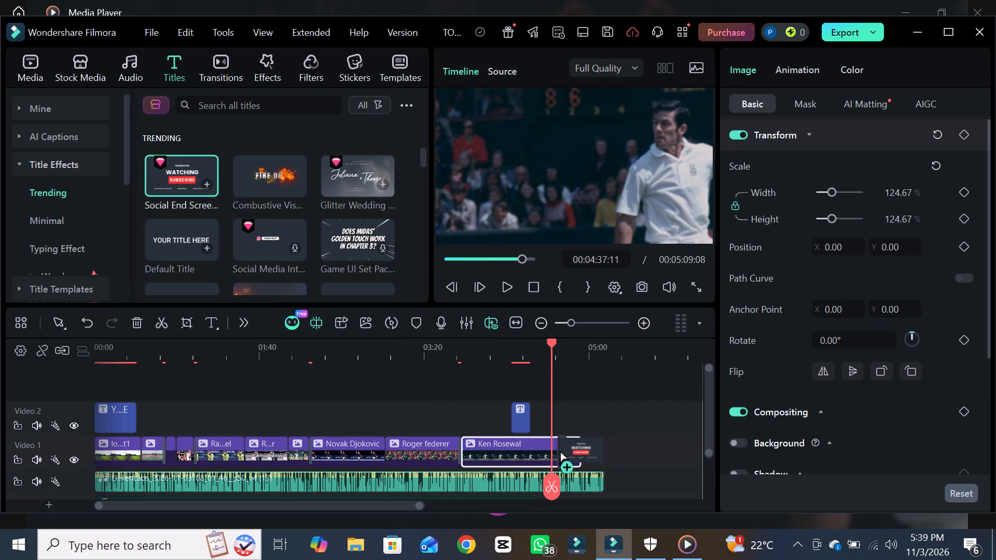
left_click_drag(559, 450, 562, 450)
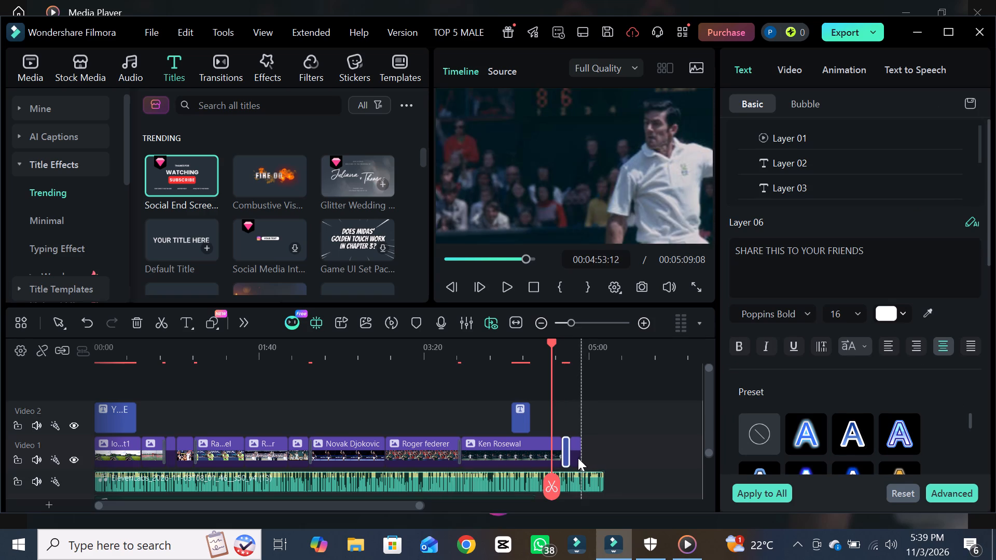
left_click(571, 458)
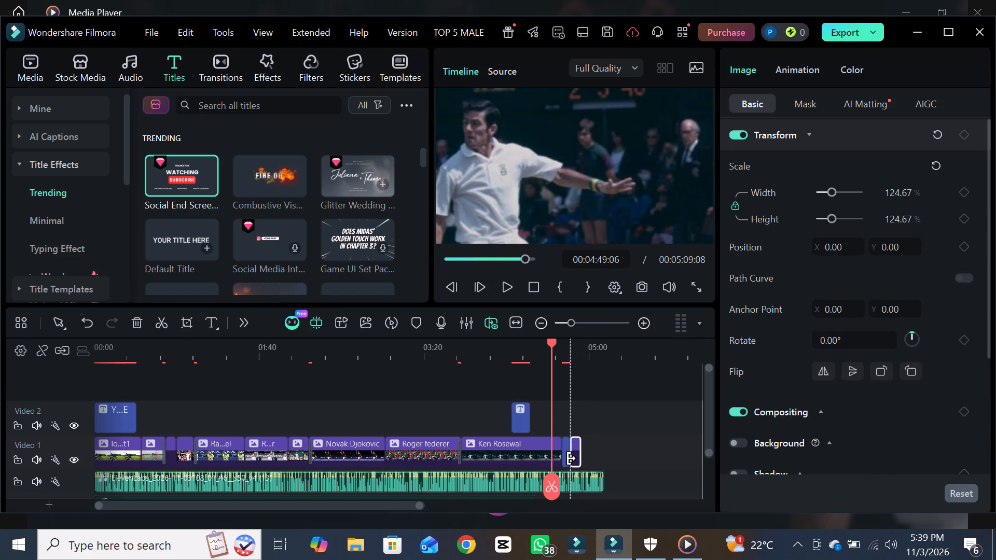
Play the preview from 00:04:37:11 in the Ken Rosewal clip through the end screen and past the last video clip.
left_click(511, 286)
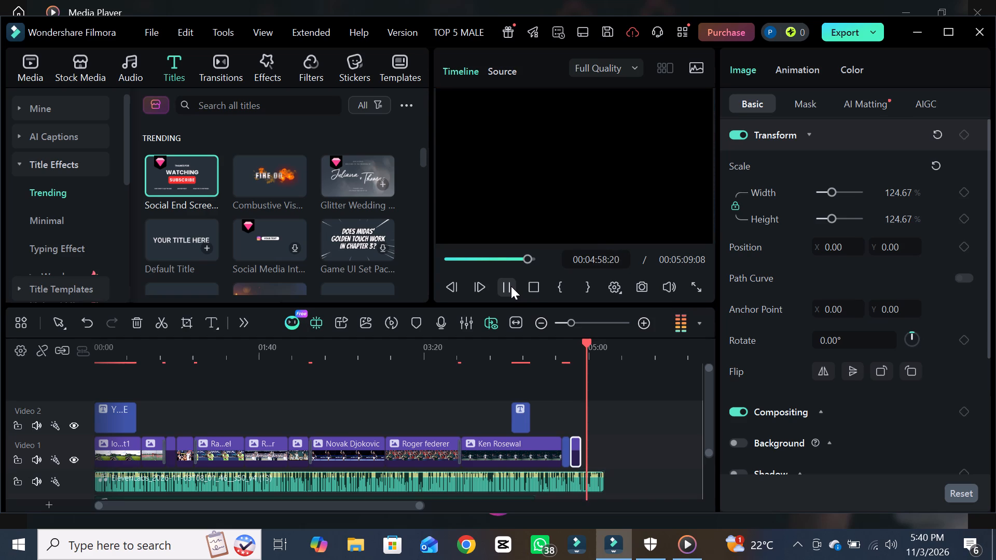
left_click(511, 286)
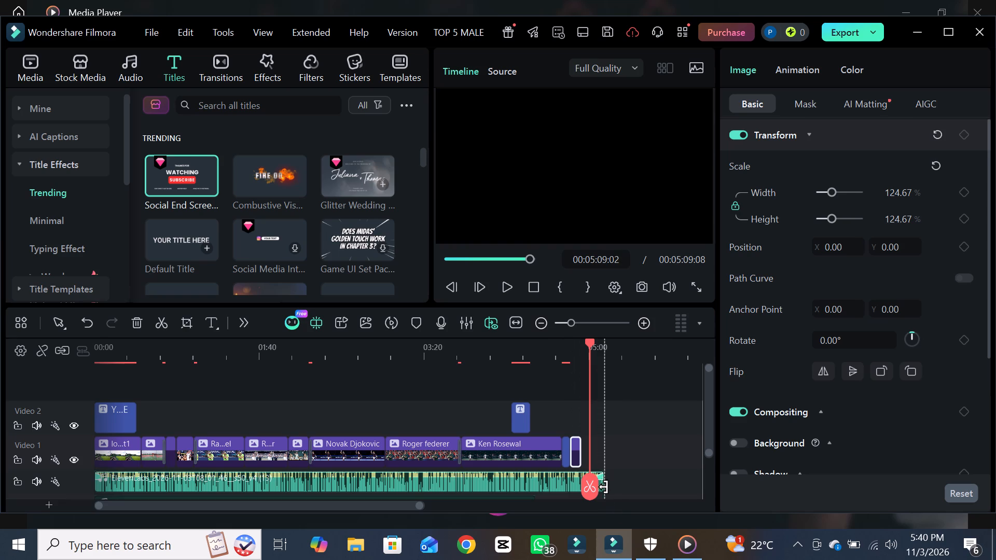
Trim the end of the ElevenLabs voiceover back to the end of the last Video 1 clip, at 00:04:55:10.
left_click_drag(602, 482, 587, 482)
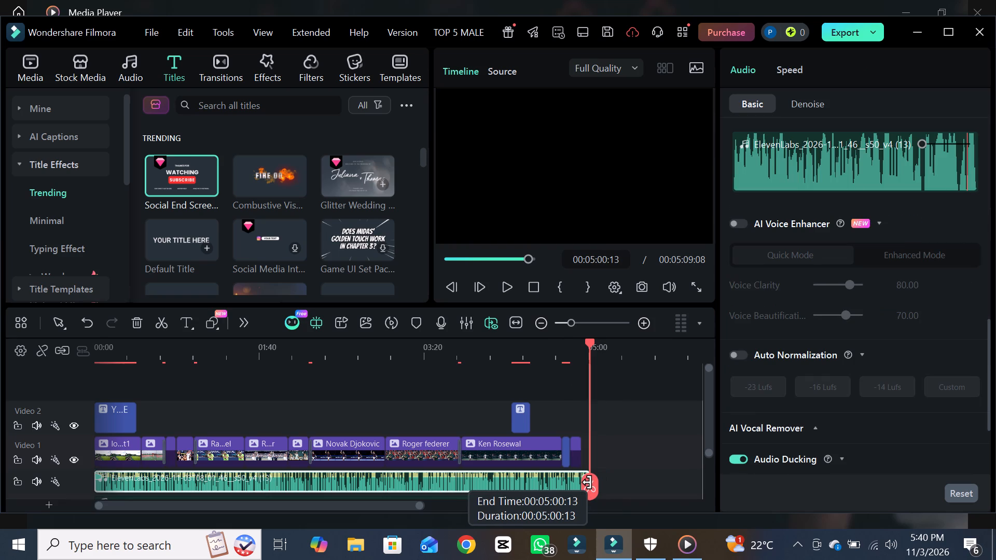
left_click_drag(587, 482, 580, 483)
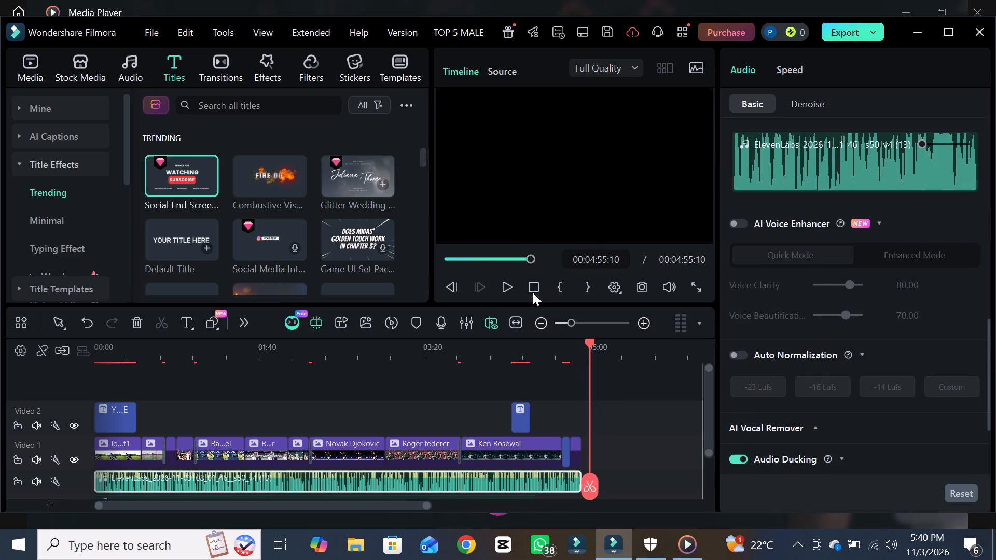
Play the preview from 00:03:53:13 in the Ken Rosewal clip to review the reworked ending.
left_click(514, 258)
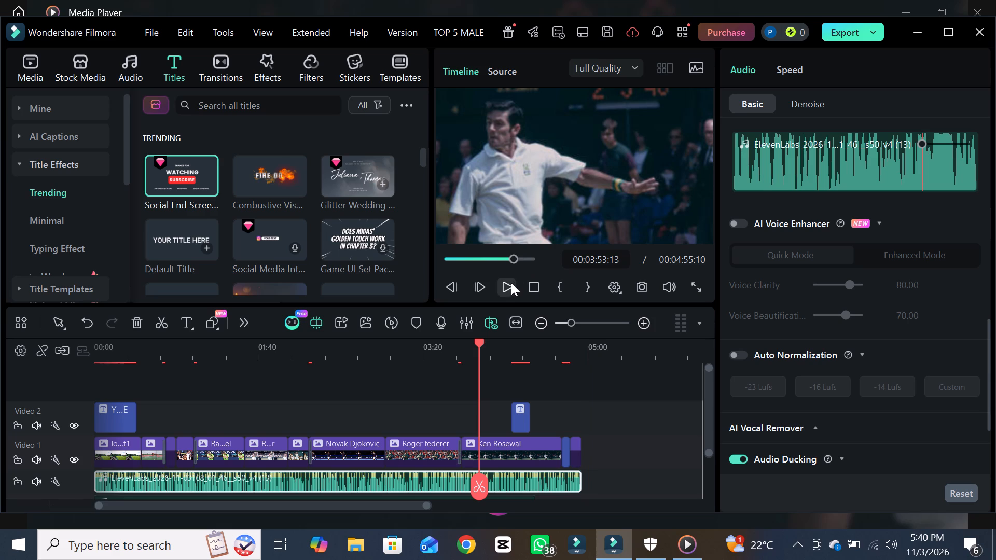
left_click(507, 286)
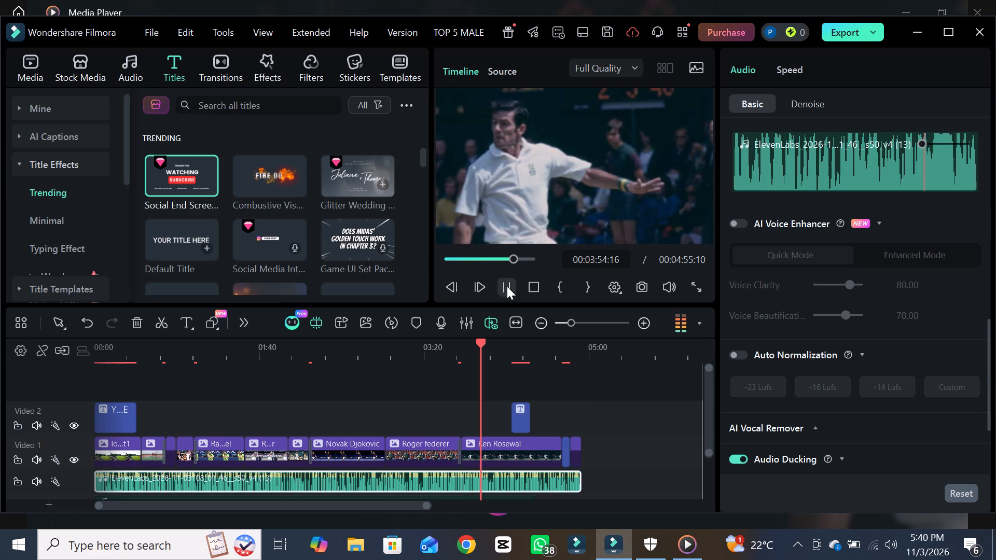
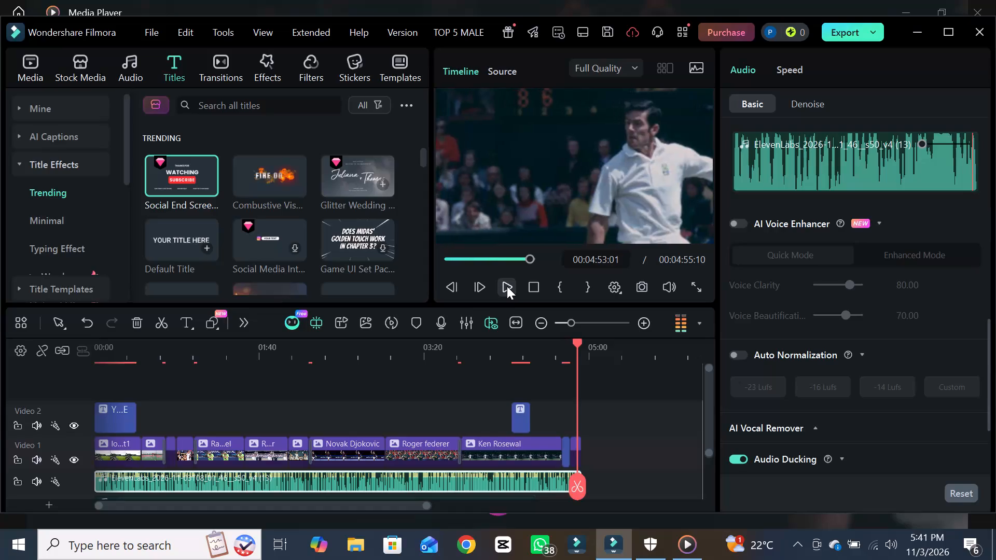
Play the preview of the video's last seconds, its opening, and the Roger federer clip from about 00:03:34.
left_click(507, 286)
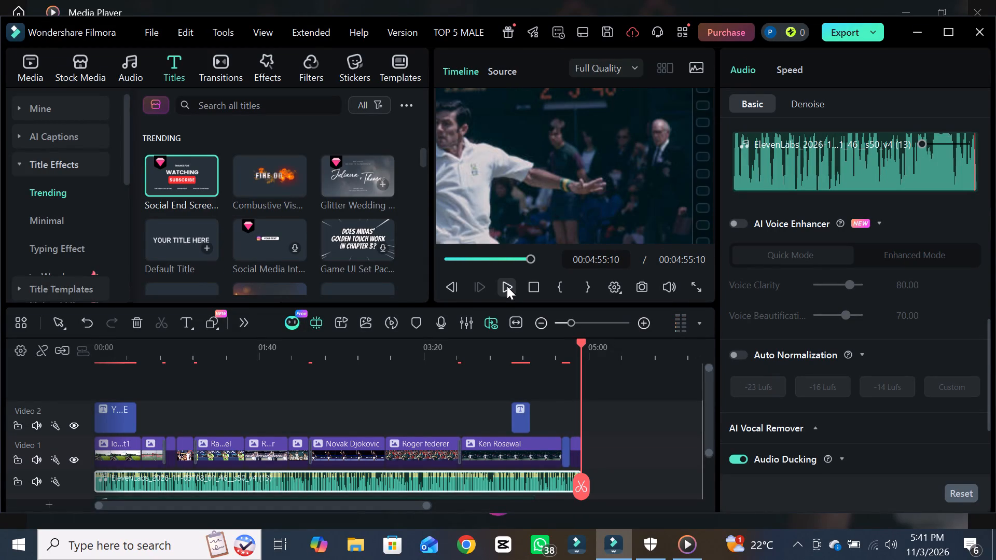
left_click(507, 286)
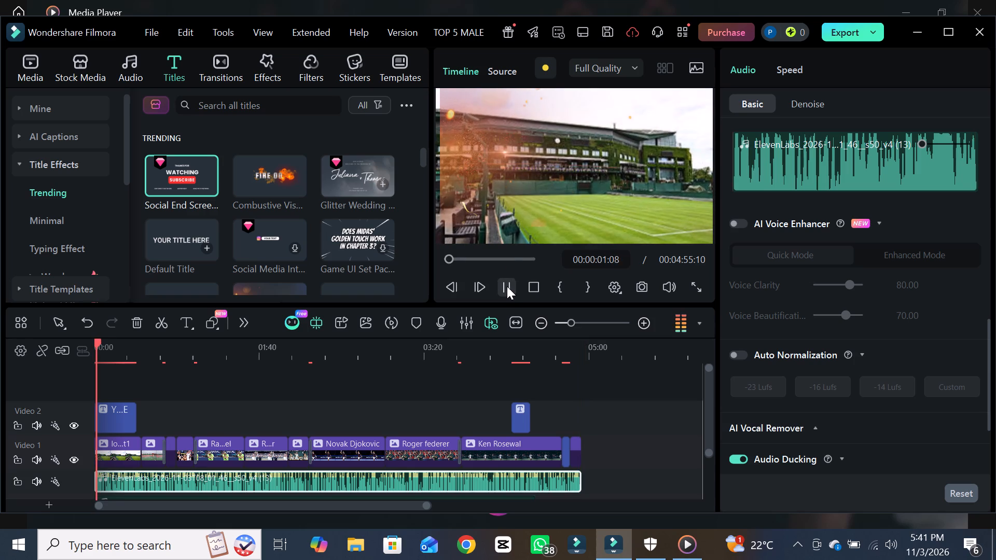
left_click(508, 261)
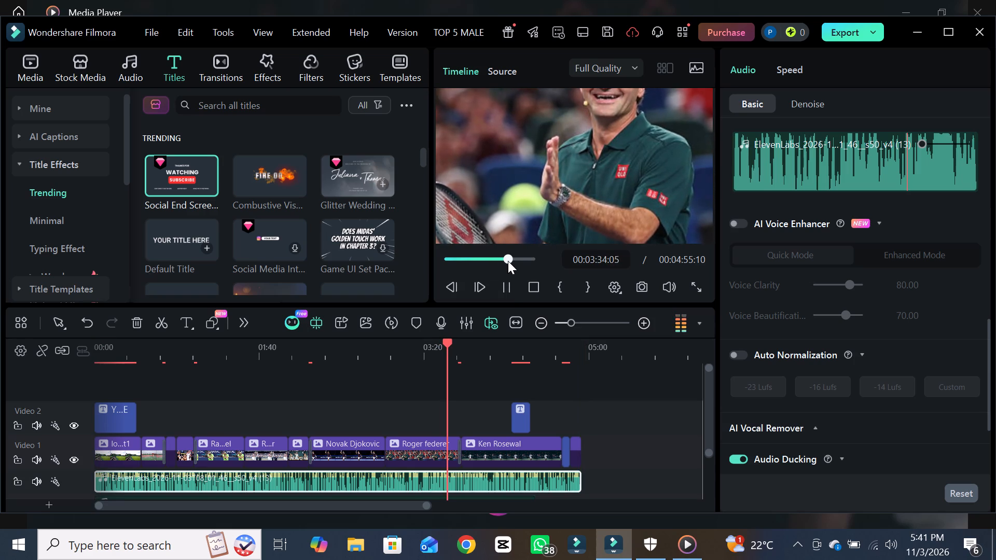
left_click(510, 285)
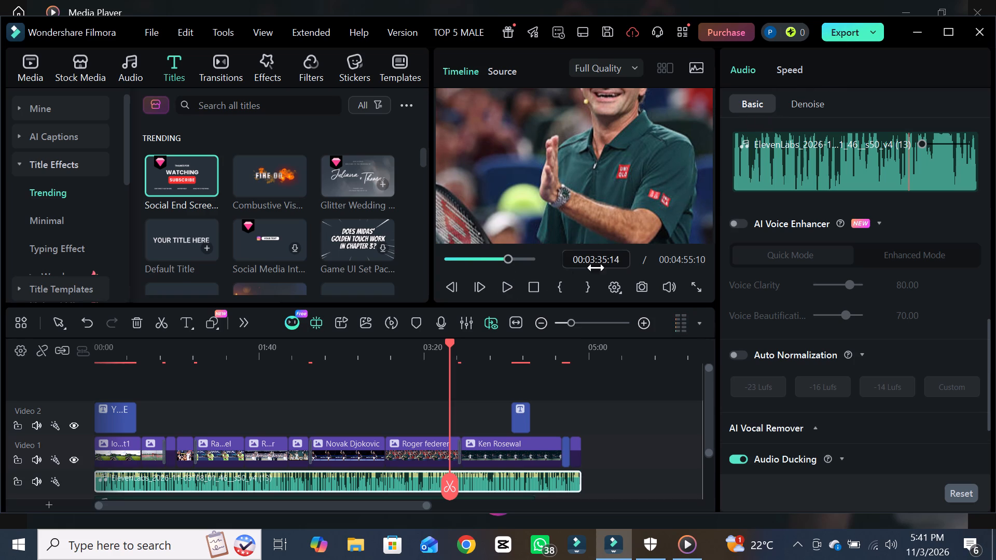
left_click(508, 288)
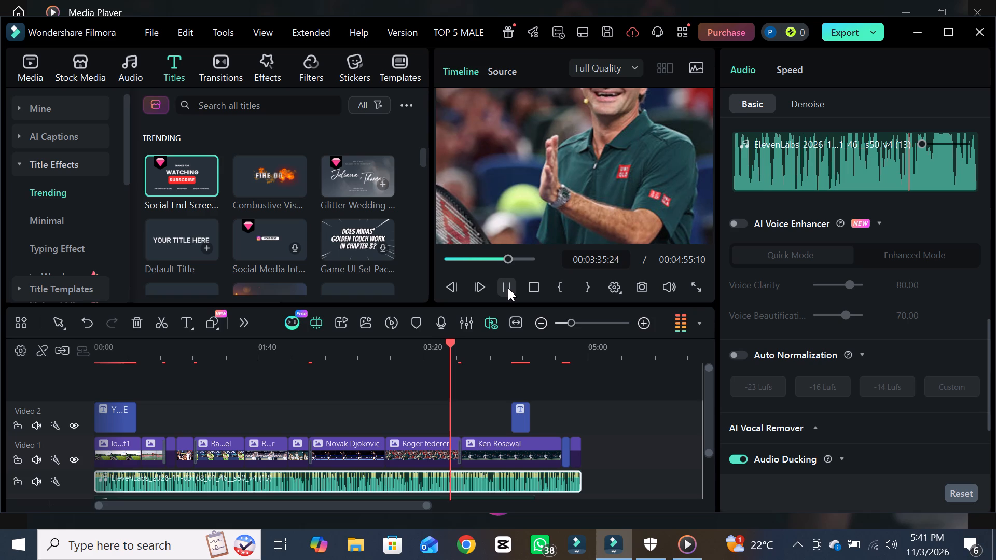
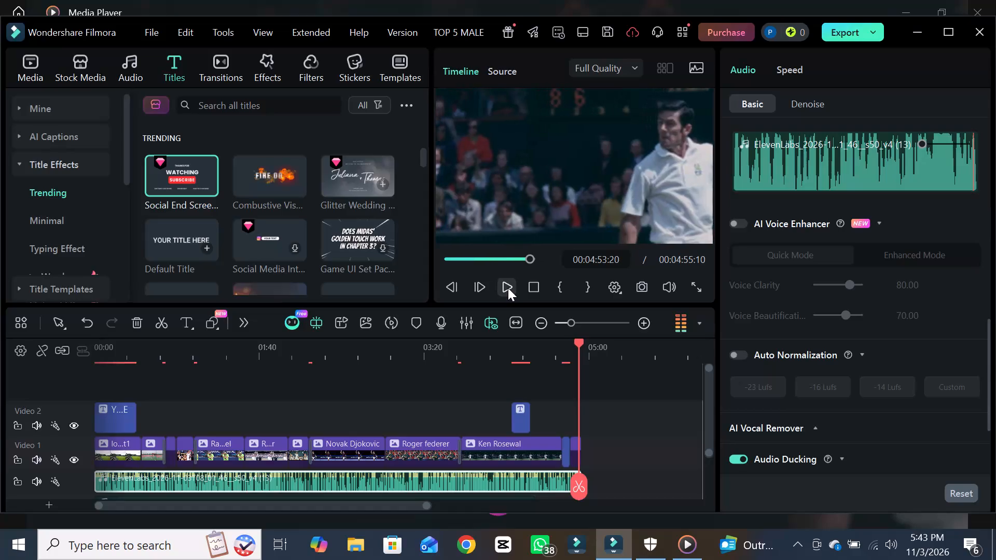
Play the preview of the video's final seconds from about 00:04:53 and the very start of its opening.
left_click(508, 288)
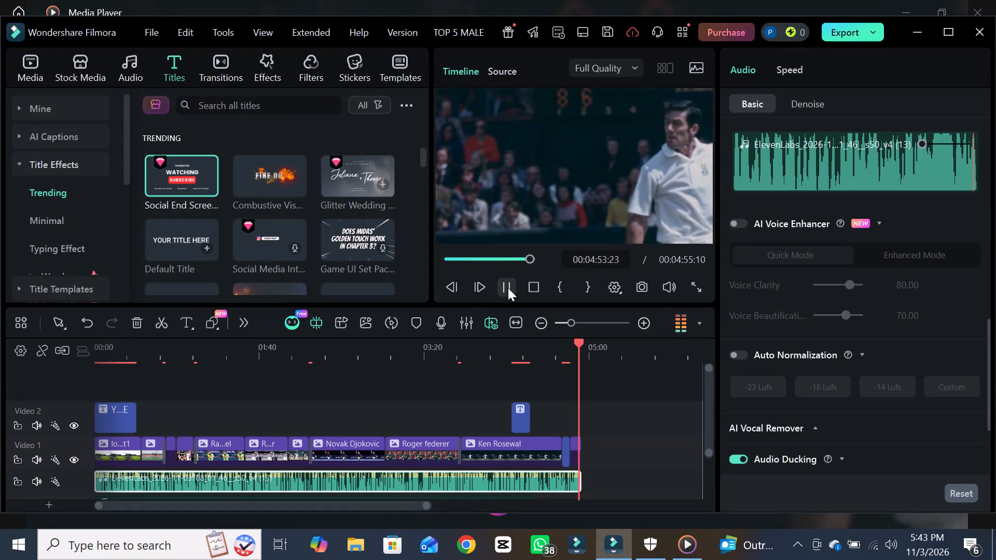
left_click(508, 288)
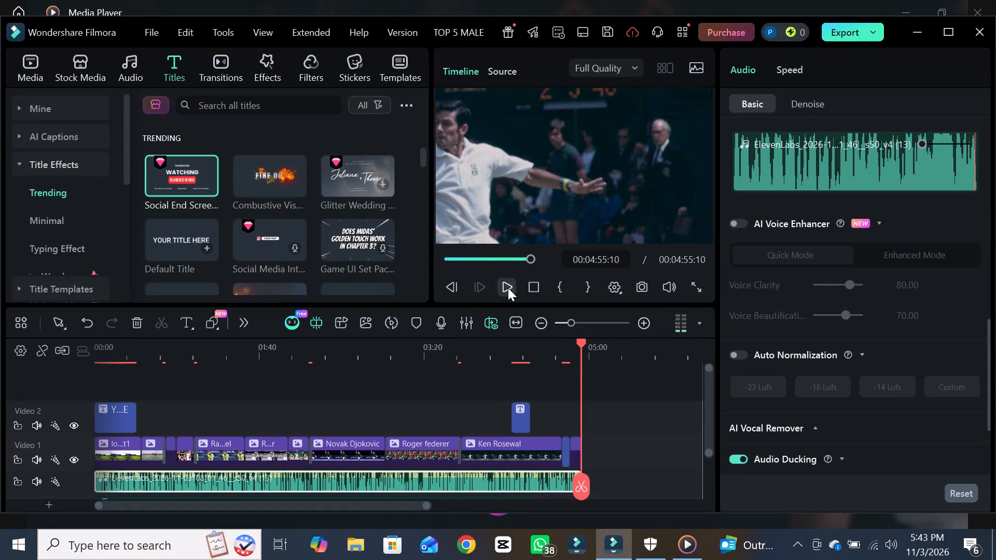
left_click(508, 288)
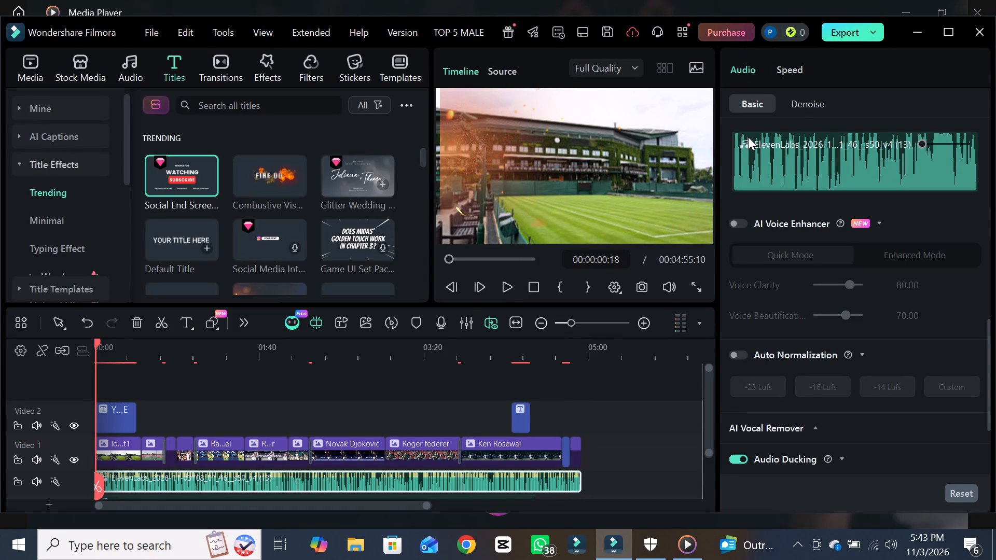
Export the video locally to the Desktop as TOP 5 MALE, in MP4 format at 1920*1080 with project-matched settings.
left_click(838, 33)
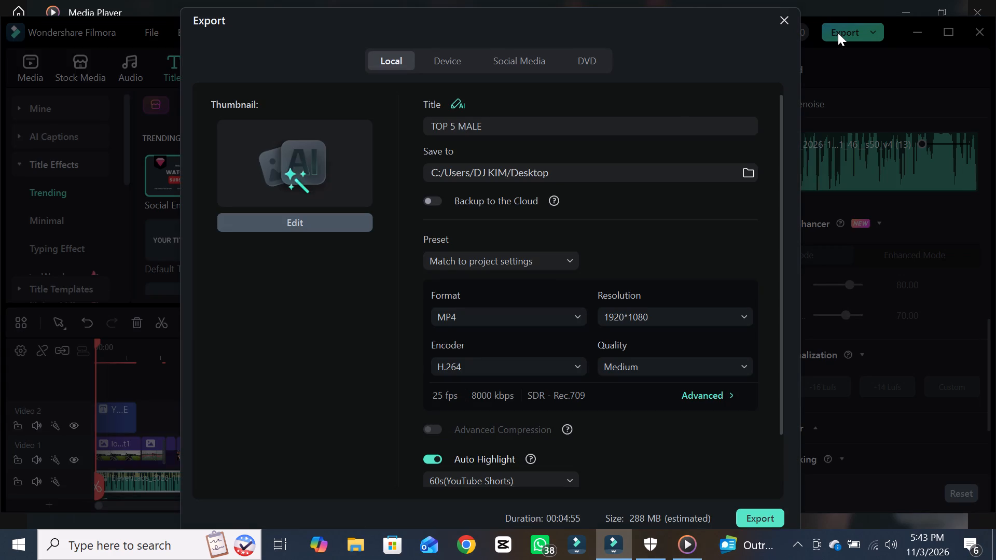
left_click(553, 171)
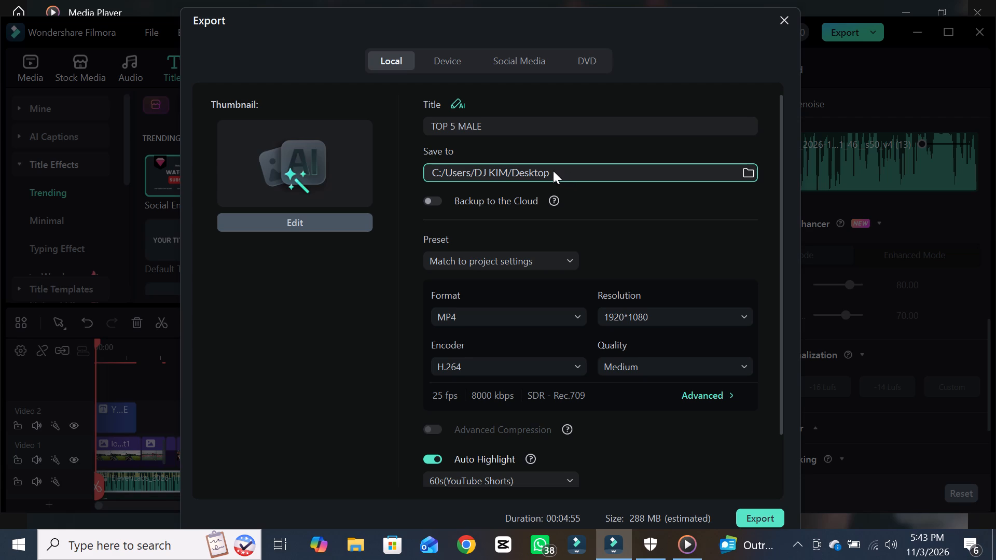
left_click(558, 175)
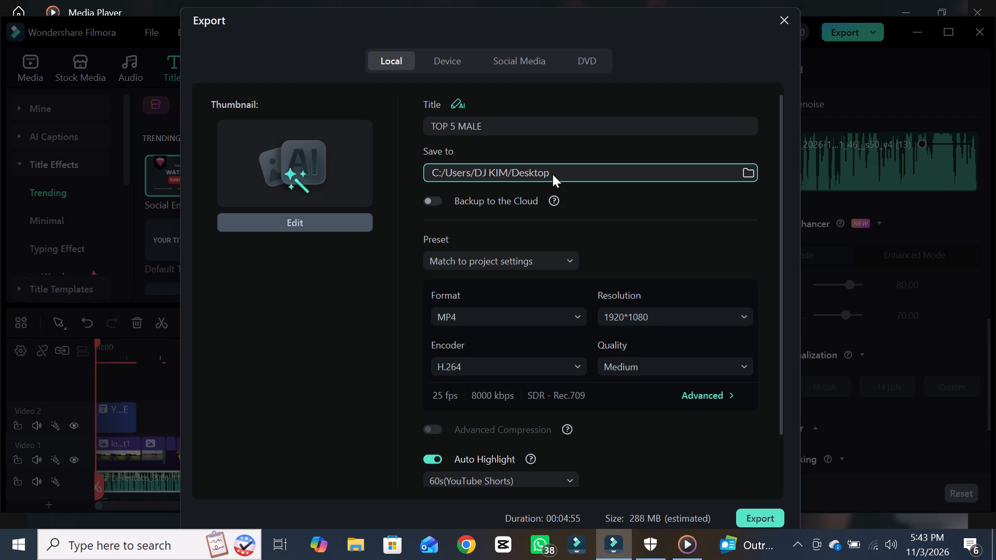
left_click(552, 174)
left_click(554, 165)
left_click(769, 517)
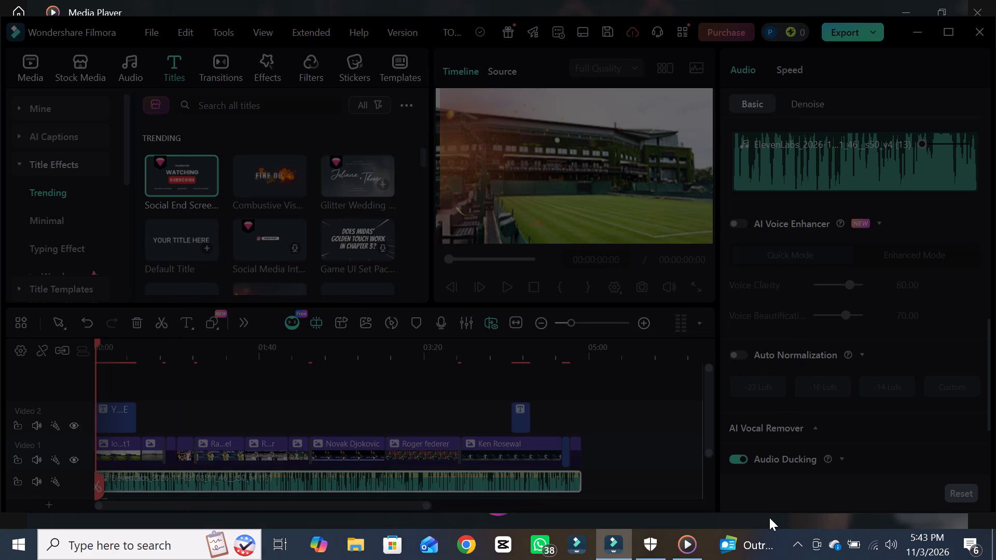
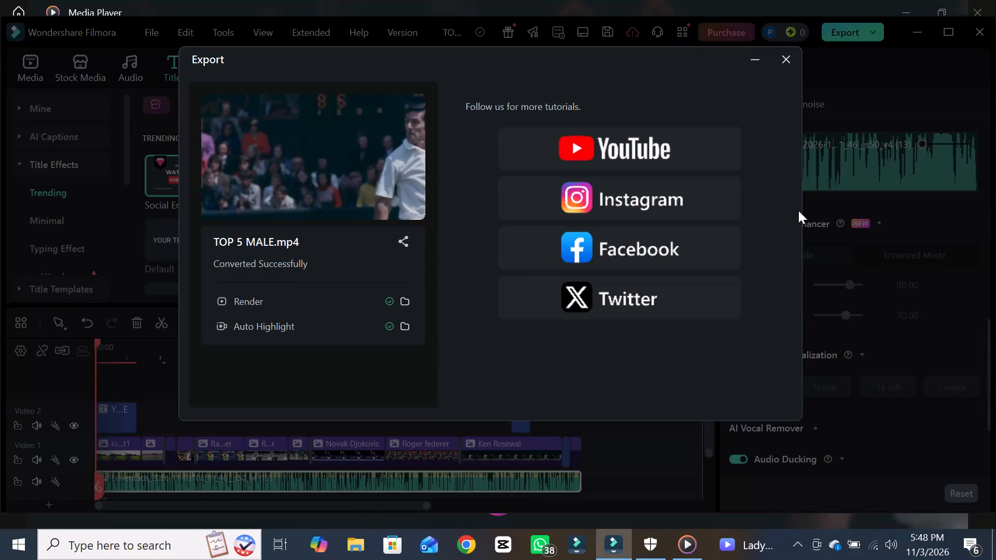
Open the exported TOP 5 MALE video from the Desktop in Media Player and spot-check it at about 1:58, 3:11 and 3:48.
left_click(756, 60)
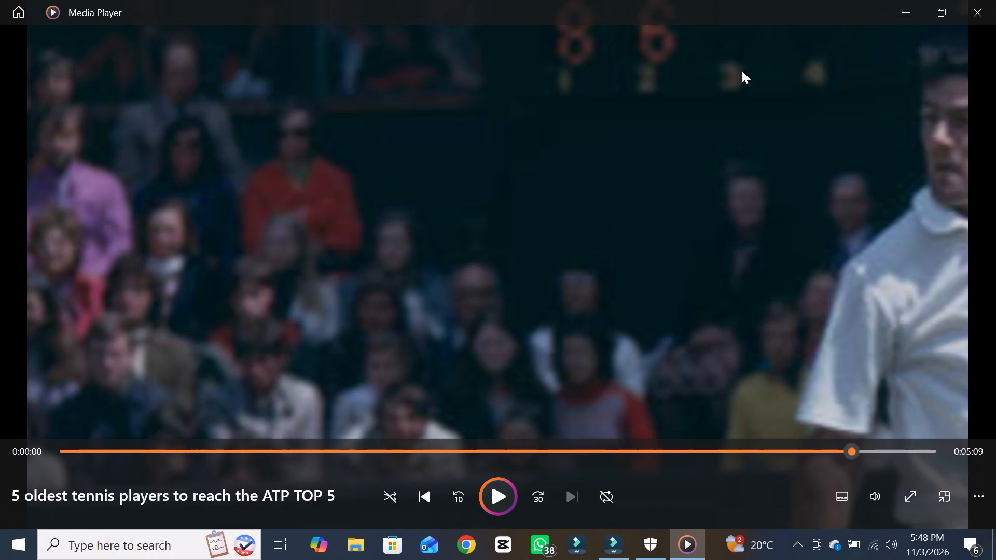
double_click(915, 3)
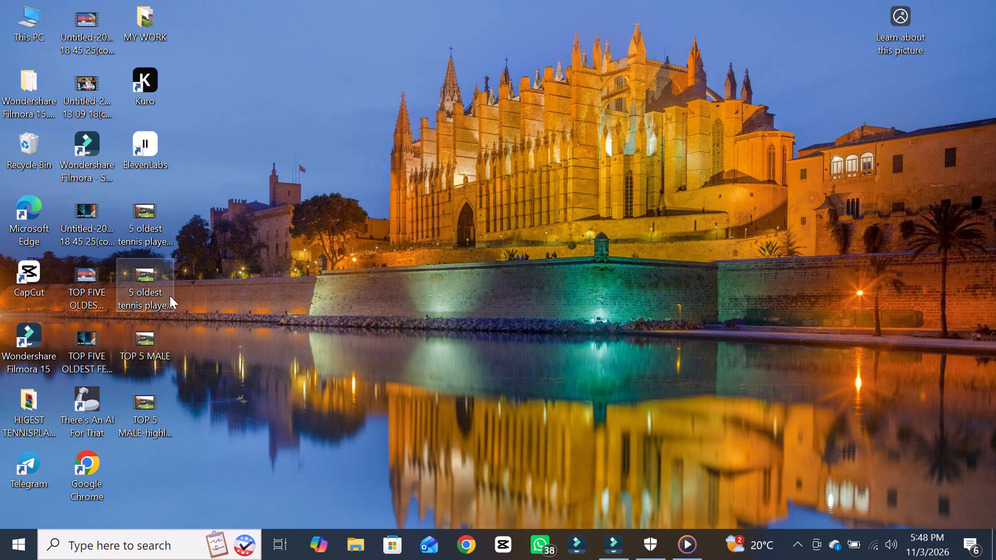
double_click(152, 331)
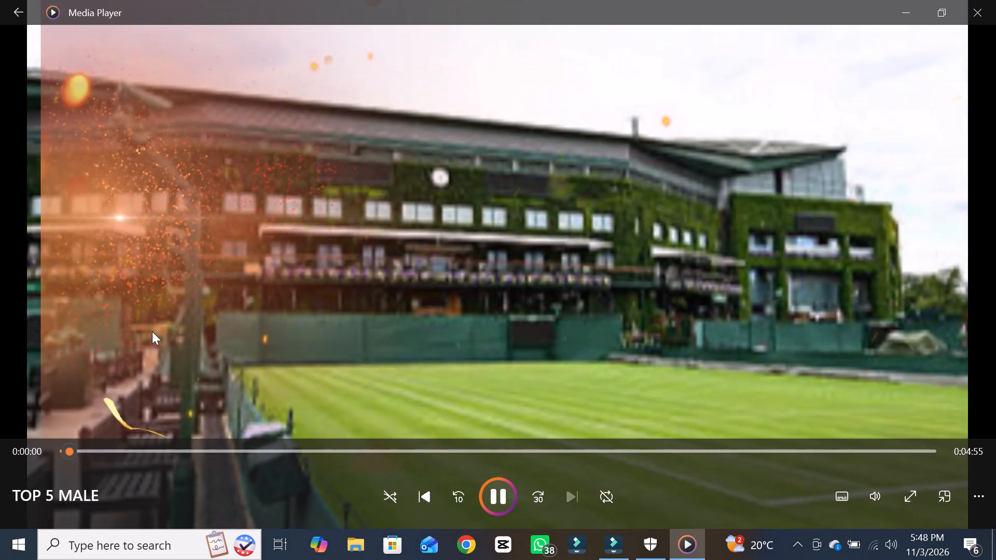
left_click(409, 448)
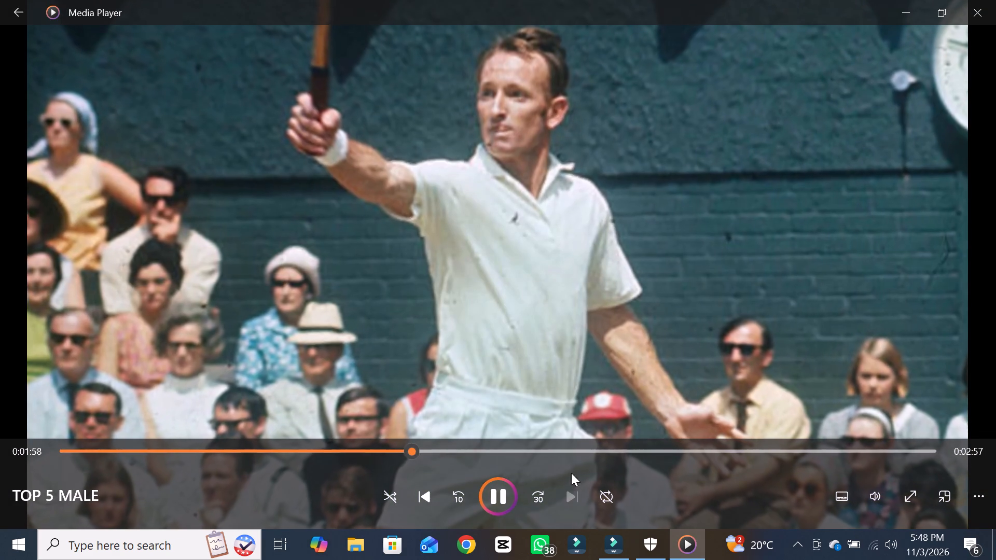
left_click(625, 452)
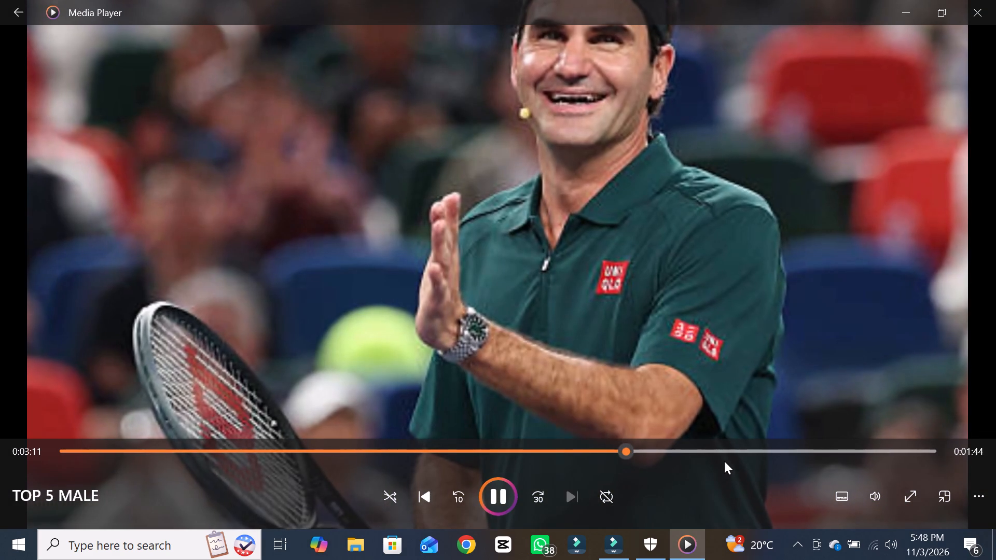
left_click(731, 448)
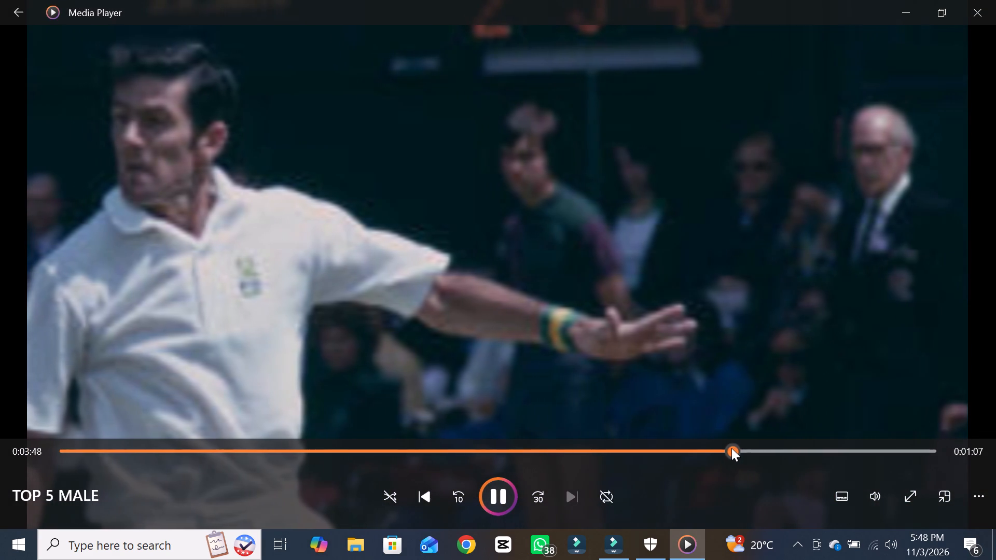
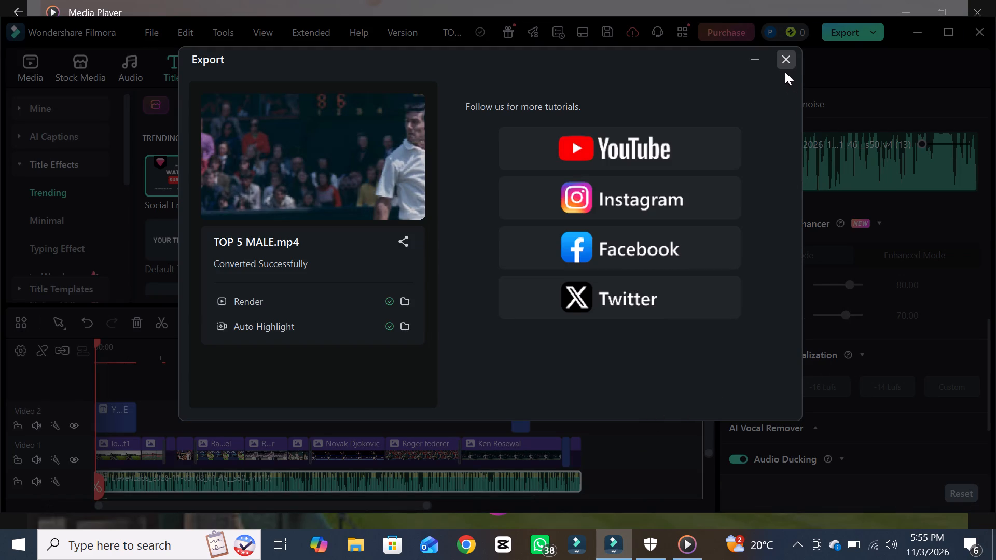
left_click(789, 63)
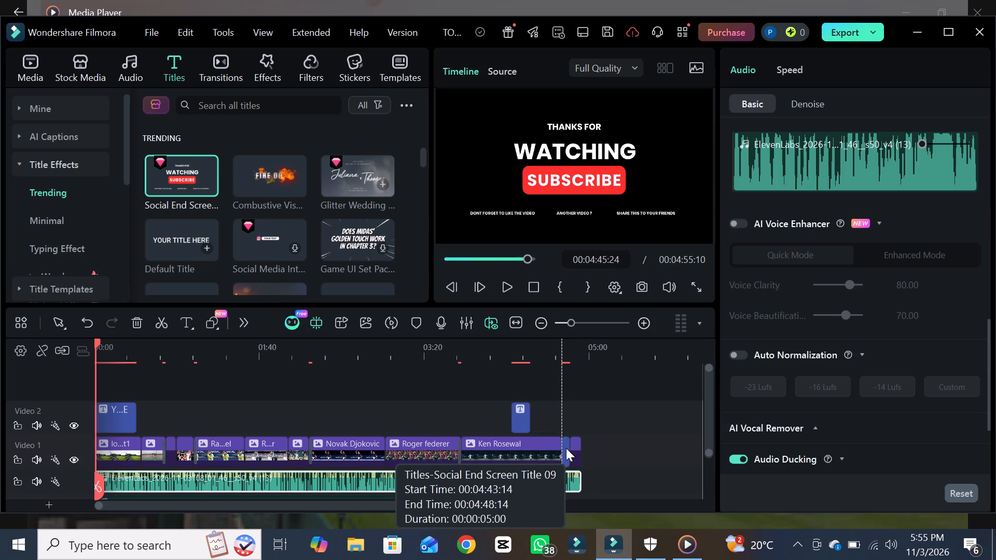
Delete the Social End Screen title from Video 1 and extend the Ken Rosewal clip to fill the gap.
right_click(566, 448)
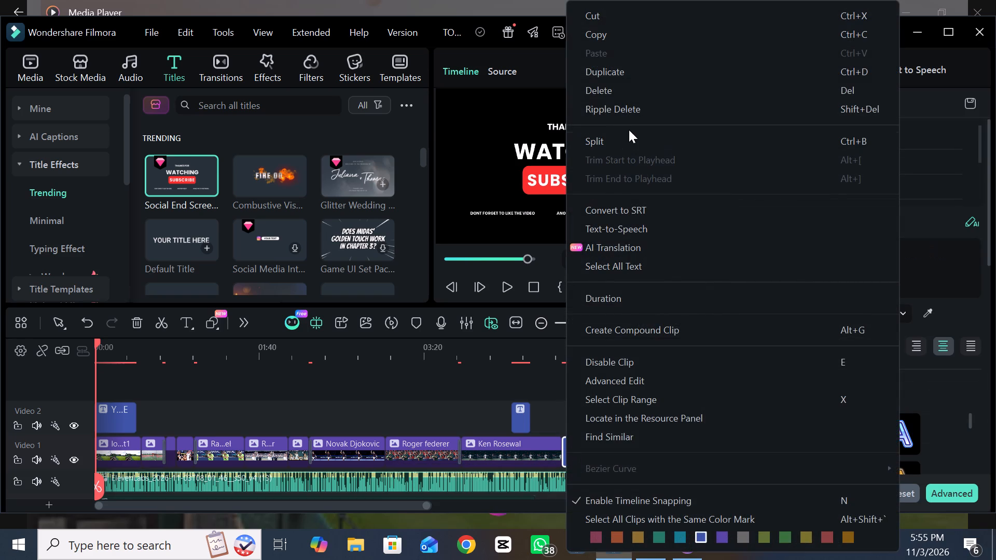
left_click(610, 85)
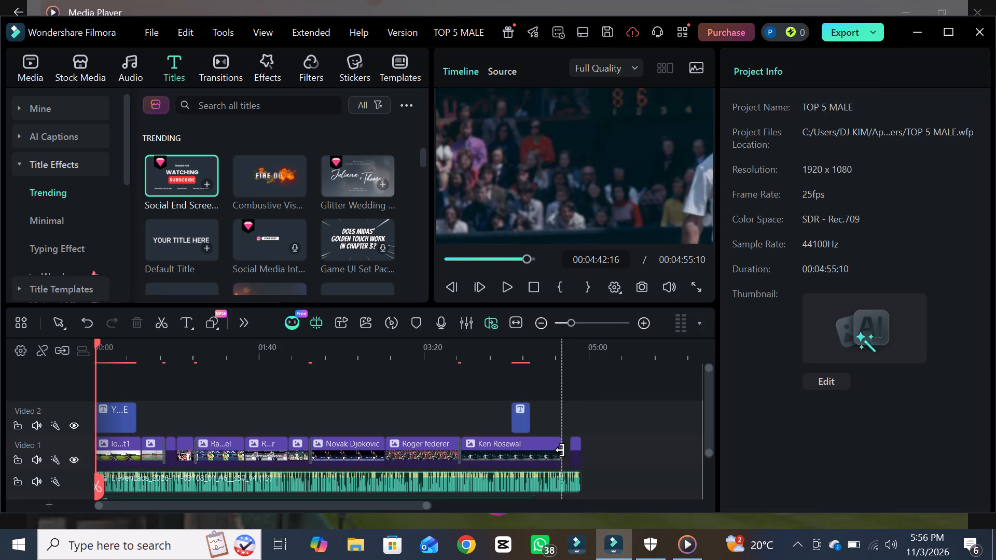
left_click_drag(560, 450, 588, 455)
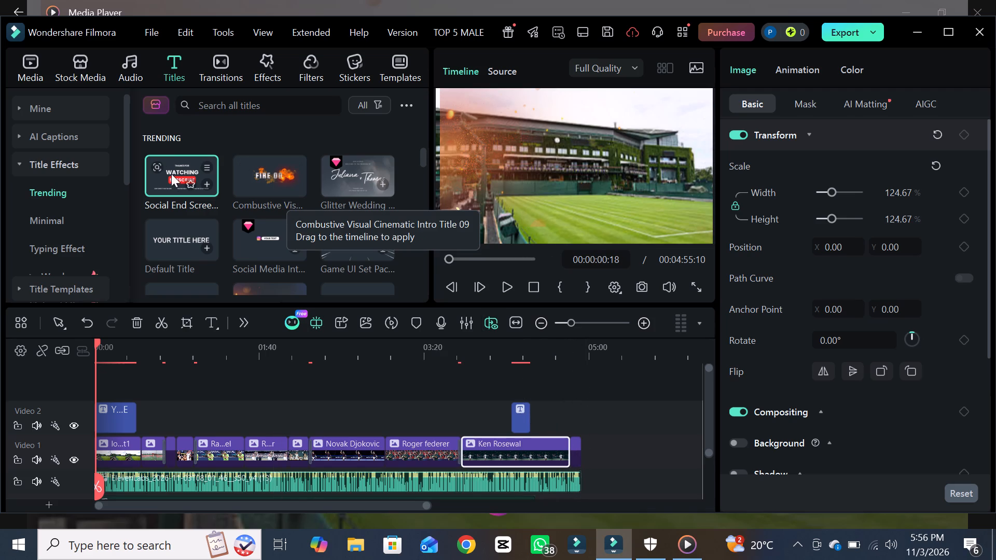
Add the Social End Screen title to Video 2 at about 4:27, after the existing title, and extend it to end at 4:55:09.
left_click_drag(179, 175, 495, 354)
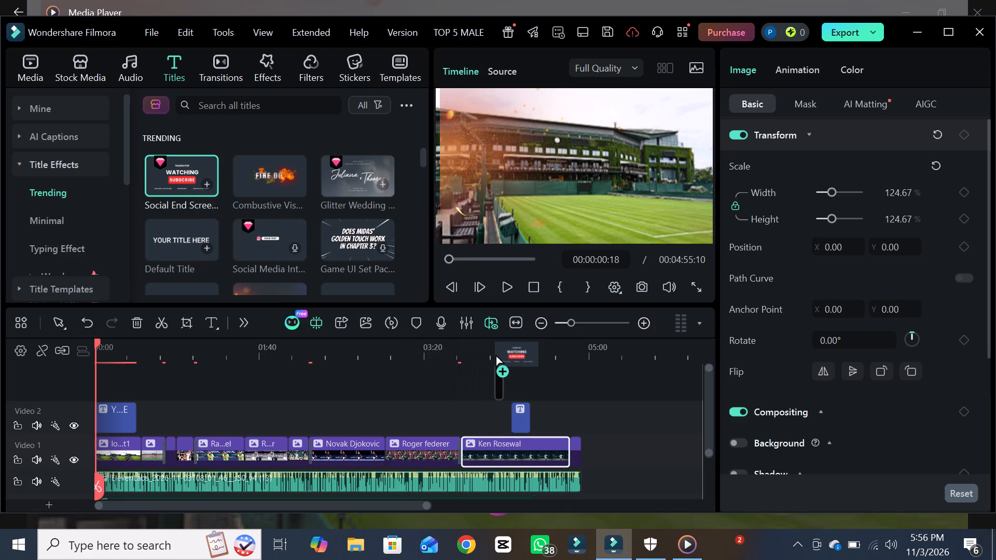
left_click_drag(495, 354, 546, 395)
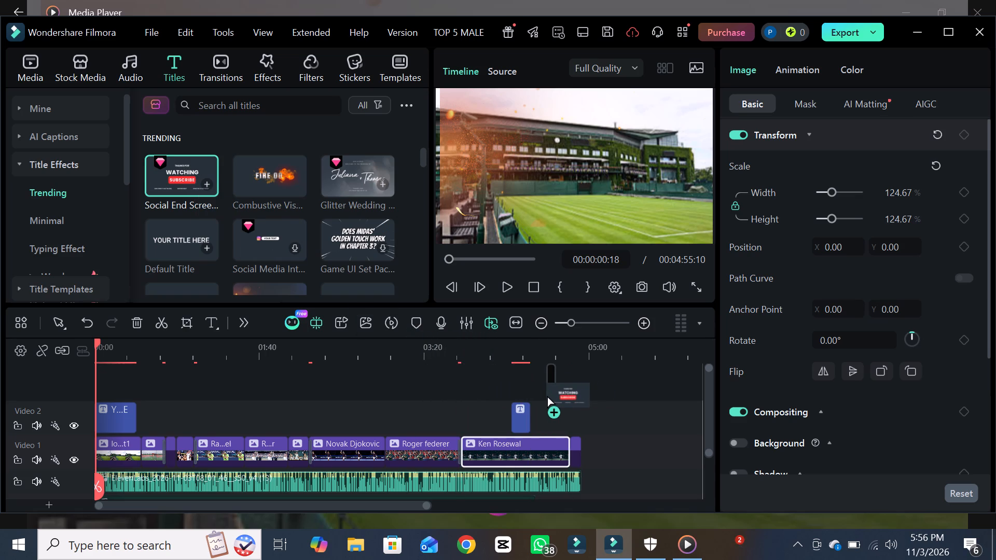
left_click_drag(546, 395, 531, 422)
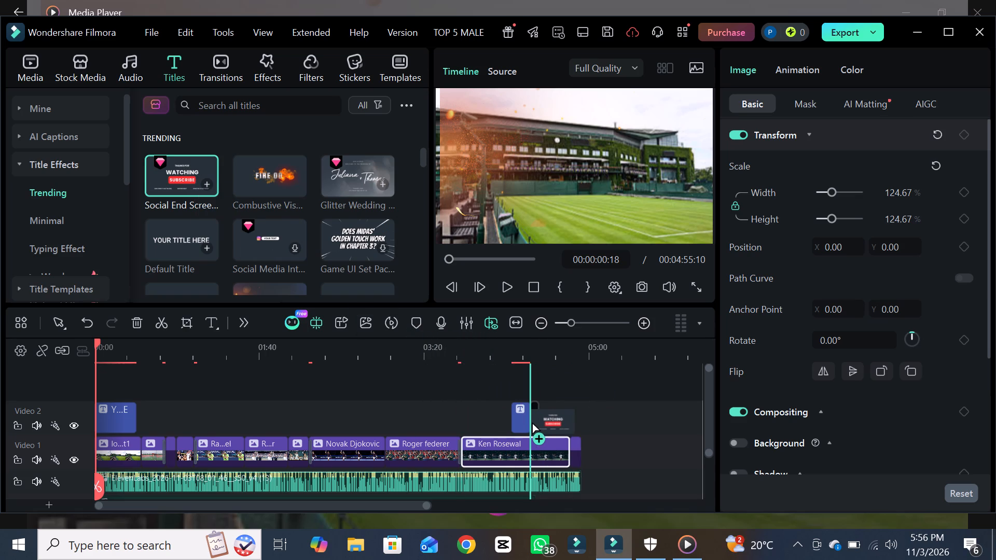
left_click_drag(531, 422, 534, 421)
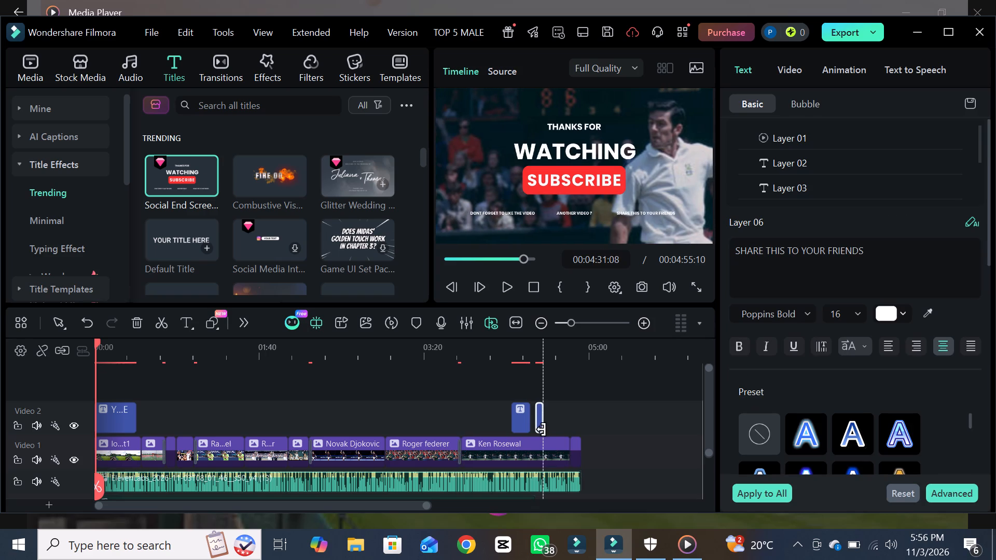
left_click_drag(542, 429, 575, 429)
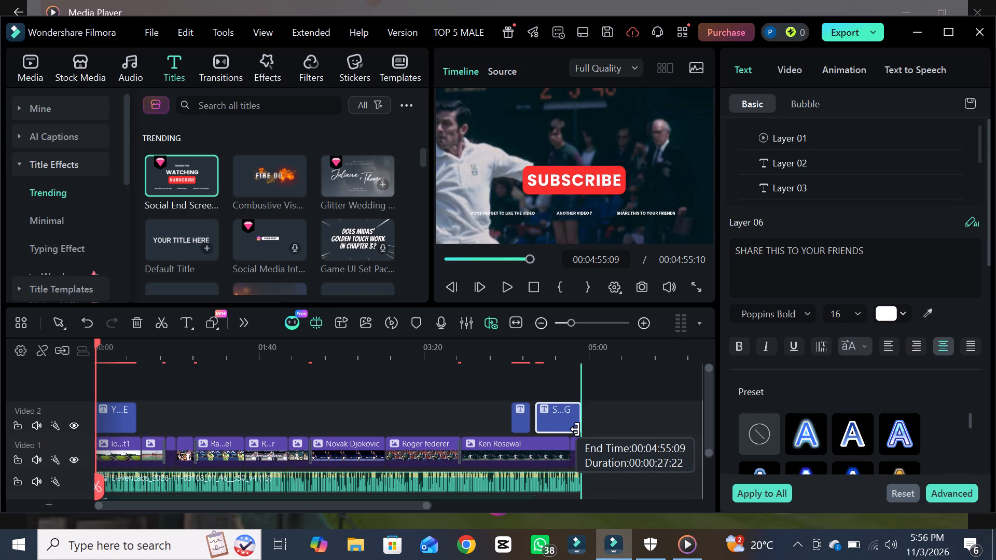
left_click_drag(575, 429, 576, 430)
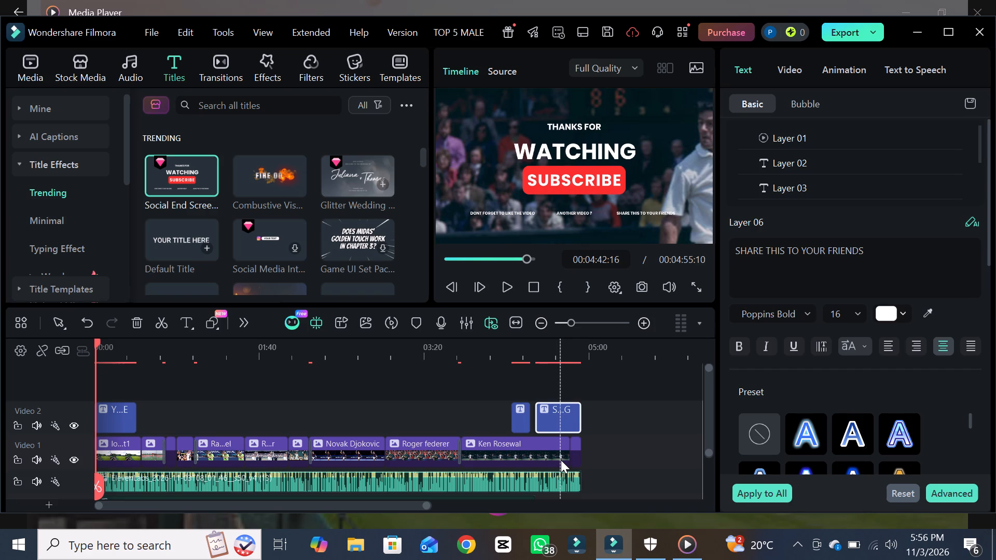
Play the timeline preview from about 3:54 to review the Ken Rosewal section.
left_click(514, 261)
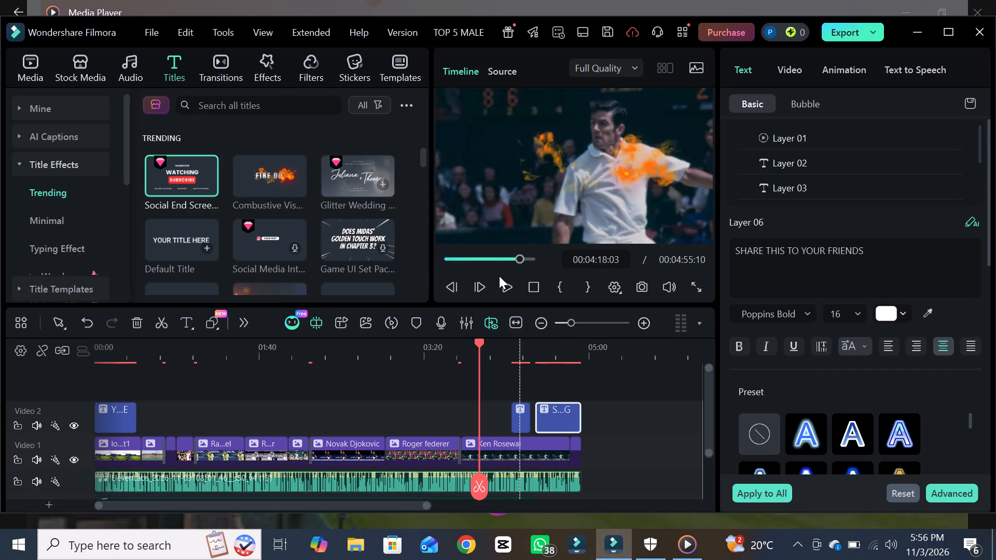
left_click(506, 284)
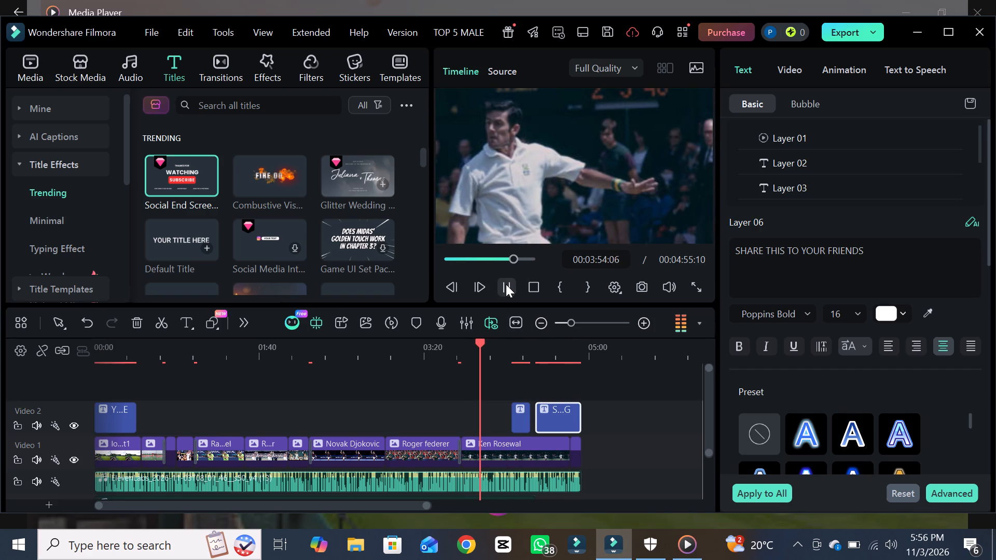
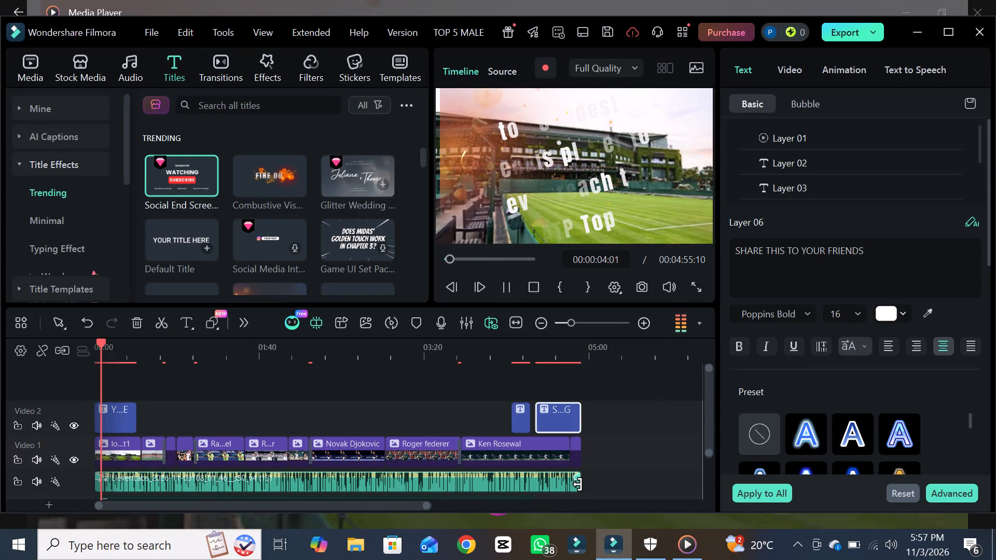
Extend the end of the narration audio clip beneath Video 1 to 5:05:08.
left_click_drag(579, 484, 596, 485)
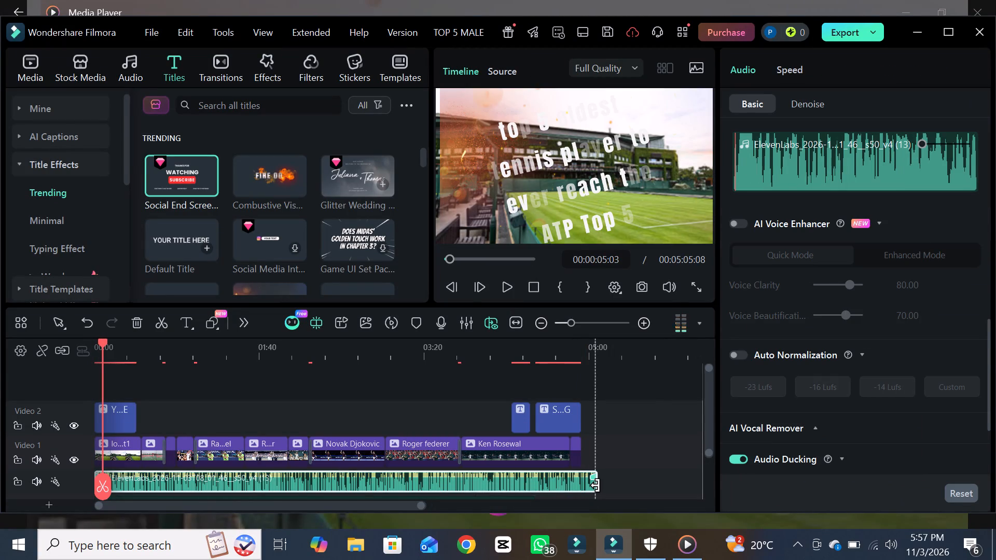
Select the short final clip on Video 1, immediately after the Ken Rosewal clip.
left_click_drag(596, 457, 590, 458)
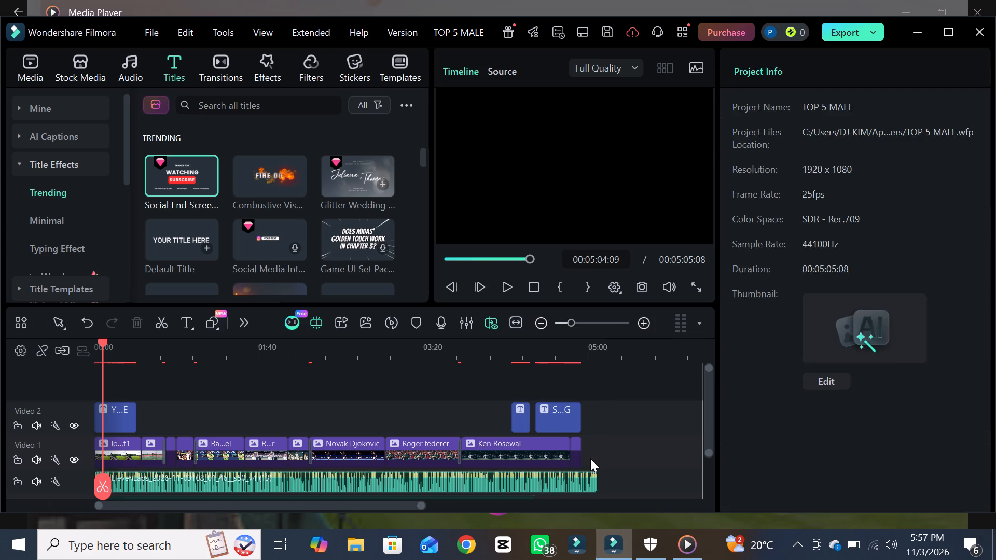
left_click_drag(590, 458, 579, 460)
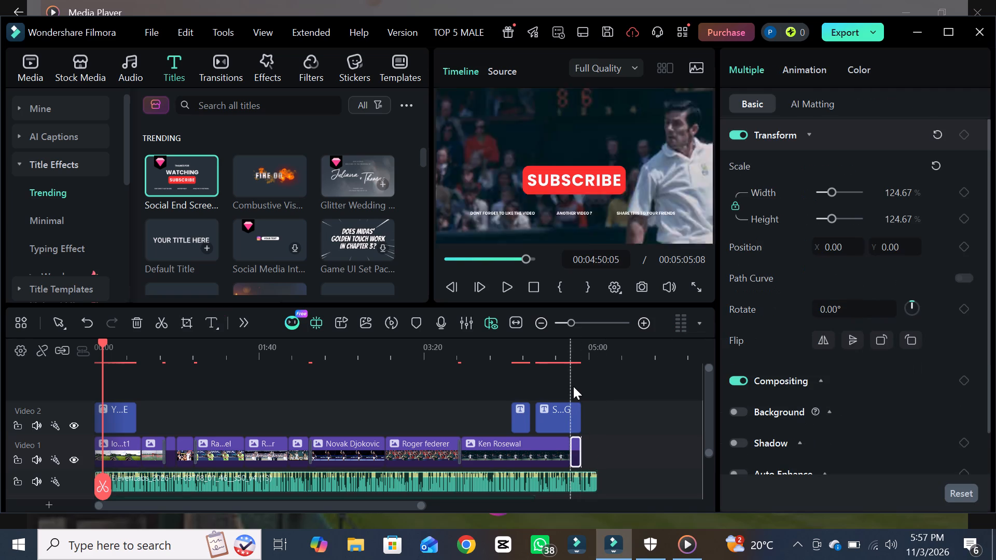
Play the timeline preview from 4:15:22 to review the Ken Rosewal footage with the closing titles.
left_click(518, 255)
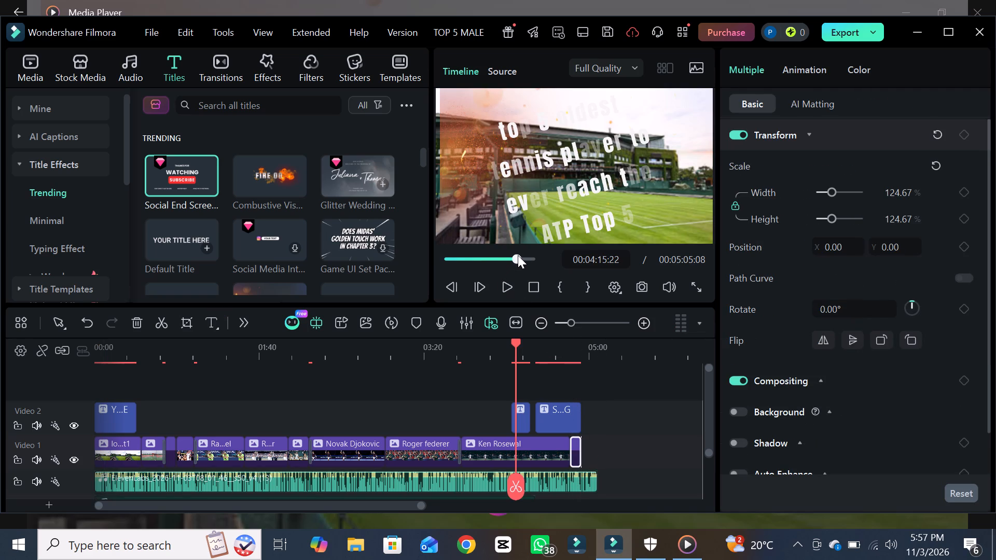
left_click(505, 287)
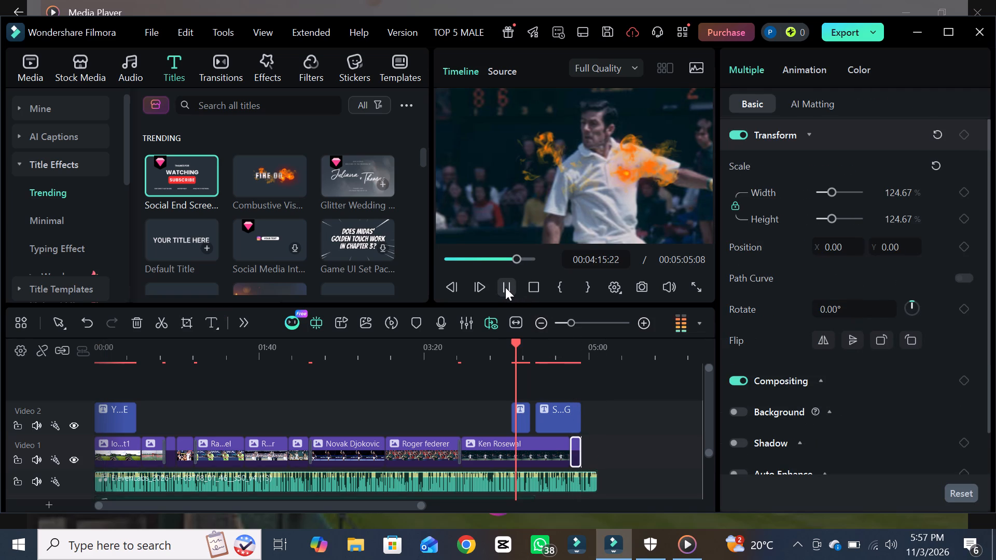
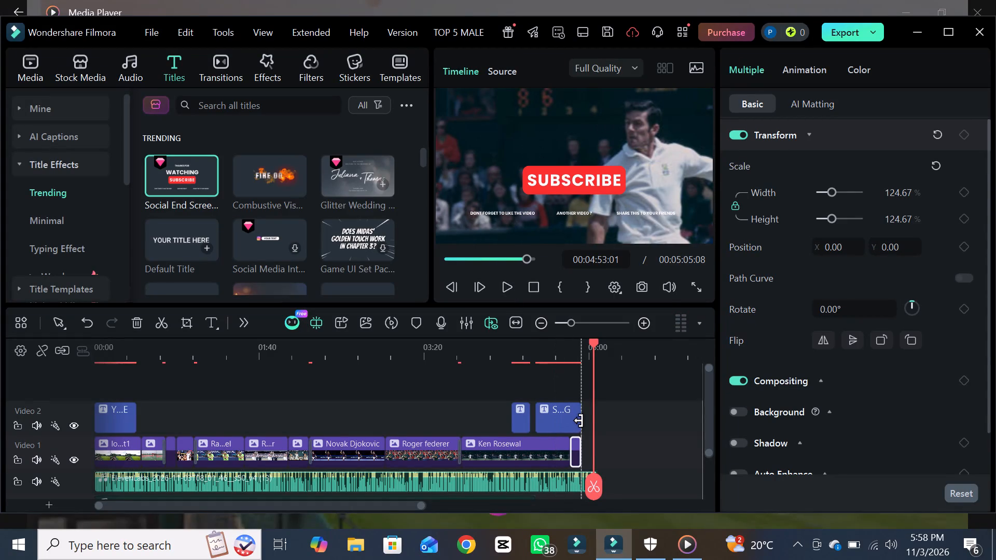
Extend the end of the closing end-screen title on Video 2 to 5:12:09.
left_click_drag(579, 421, 596, 420)
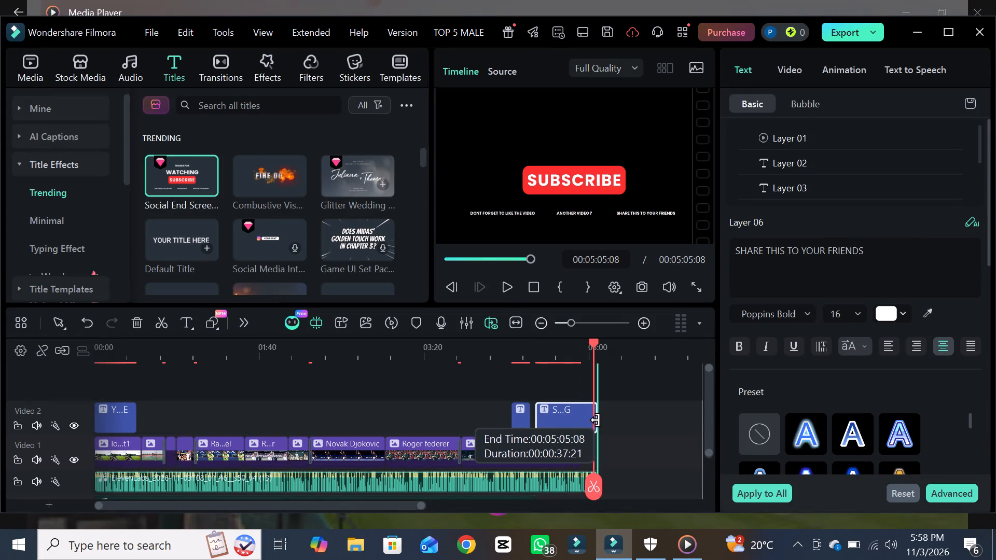
left_click_drag(596, 420, 607, 420)
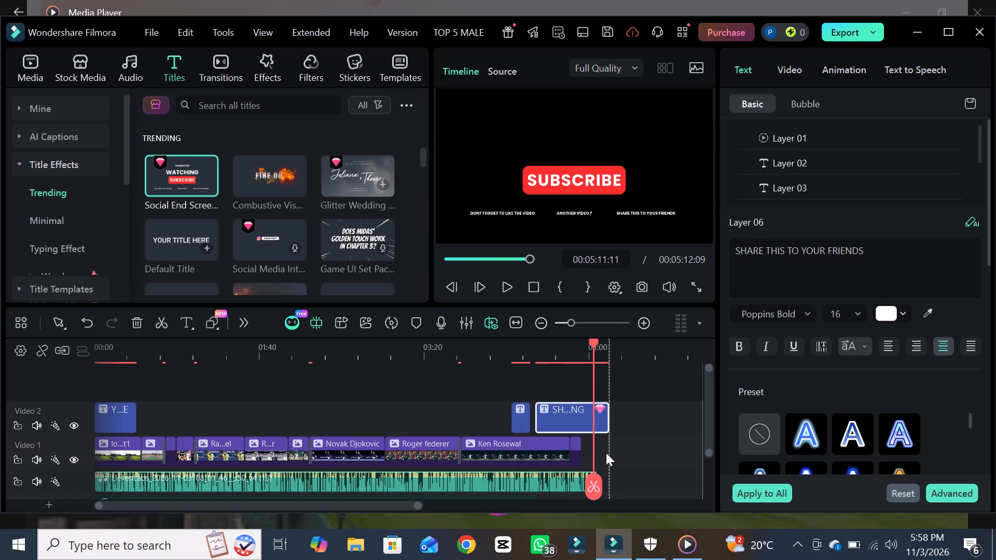
Play the timeline preview from 4:41:18 to review the ending with the extended end-screen title.
left_click_drag(597, 480, 568, 482)
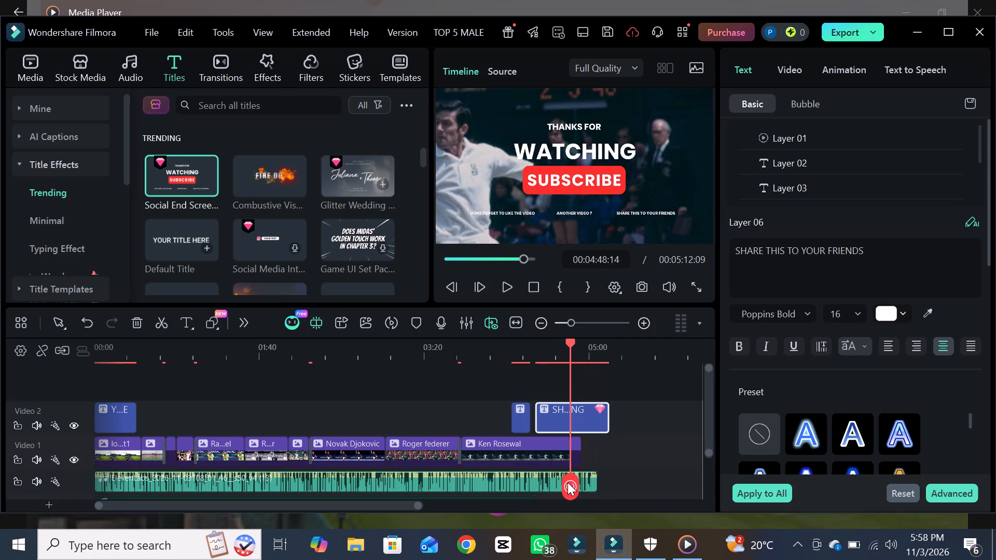
left_click_drag(568, 482, 559, 487)
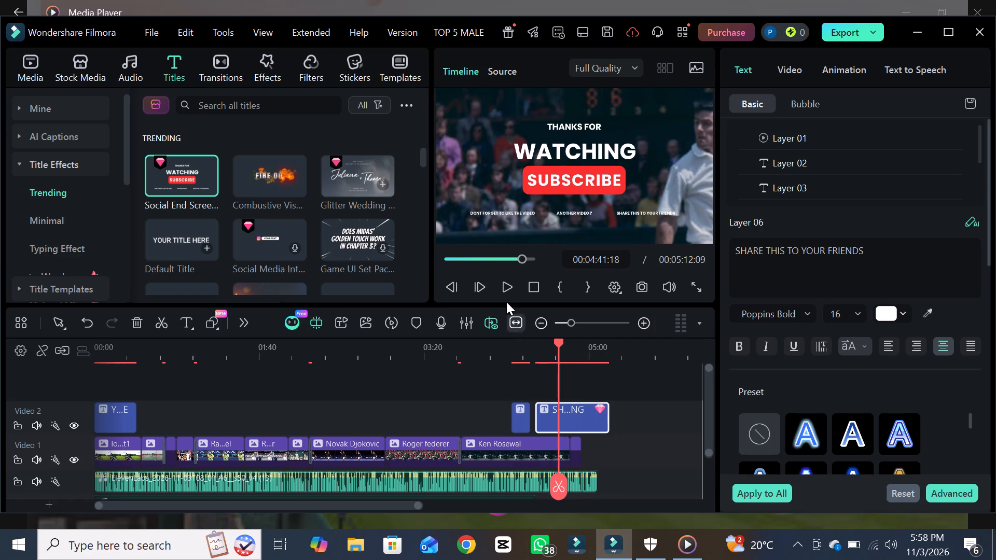
left_click(505, 285)
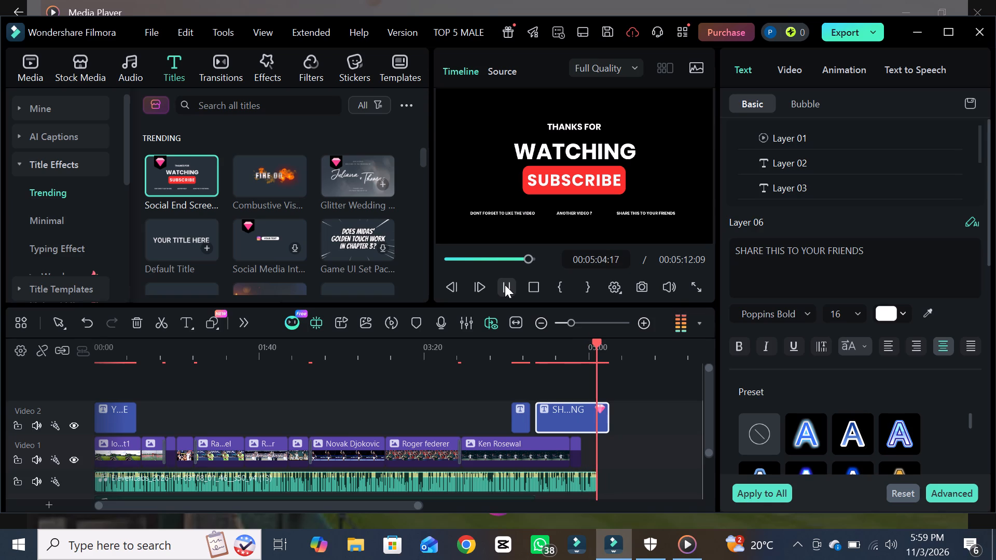
left_click(505, 285)
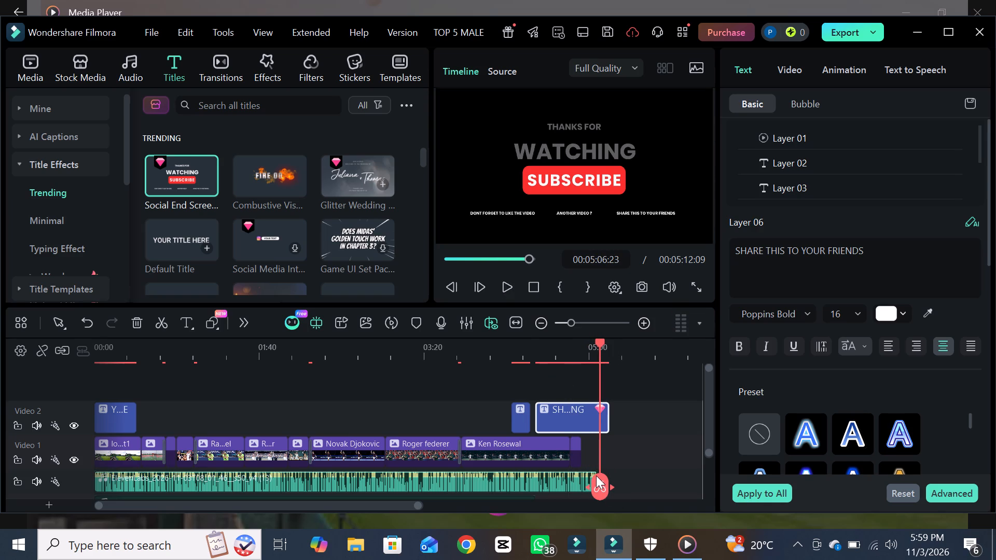
Extend the end of the narration audio clip beneath Video 1 to about 5:09.
left_click_drag(596, 475, 573, 477)
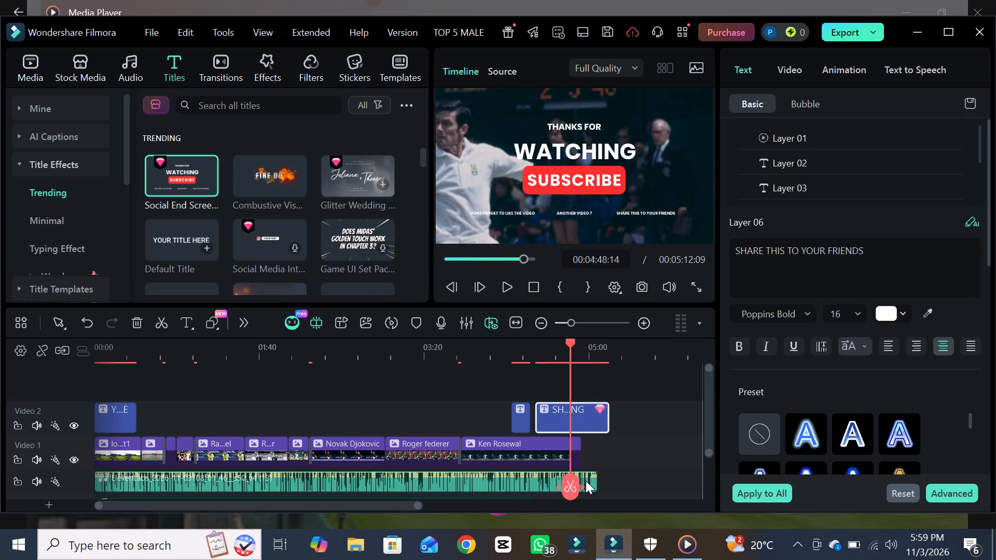
left_click_drag(594, 481, 607, 480)
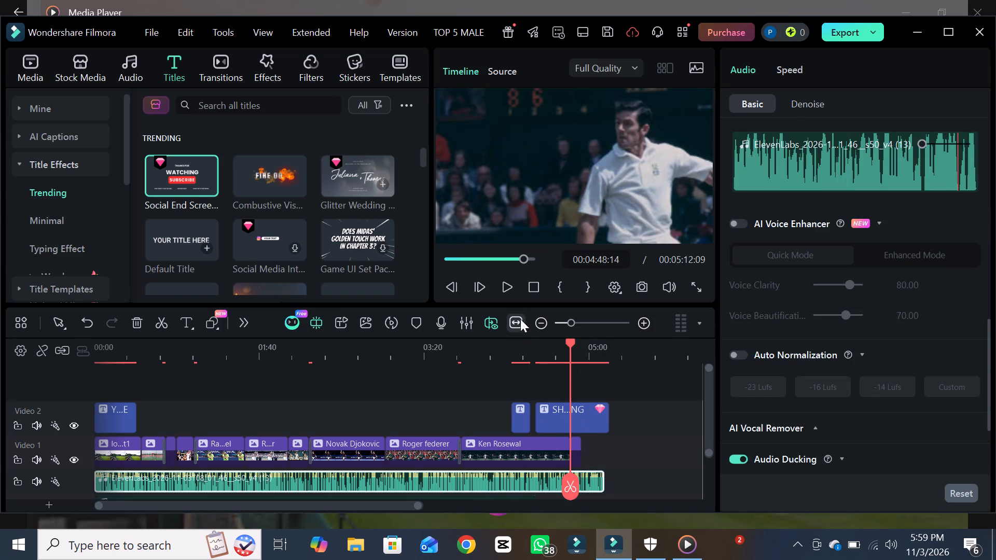
Play the timeline preview from 4:48:14 to check the end screen against the end of the extended narration.
left_click(502, 281)
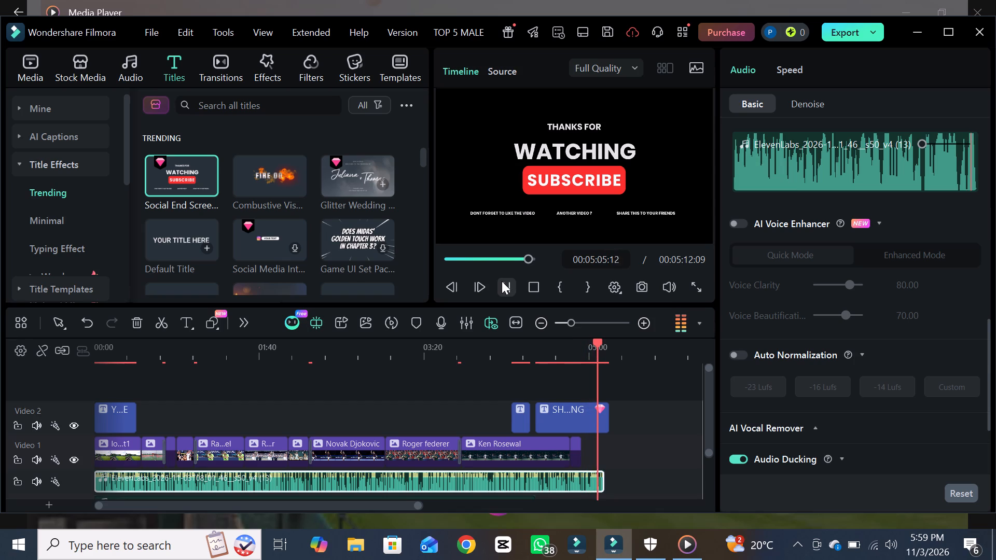
left_click(502, 281)
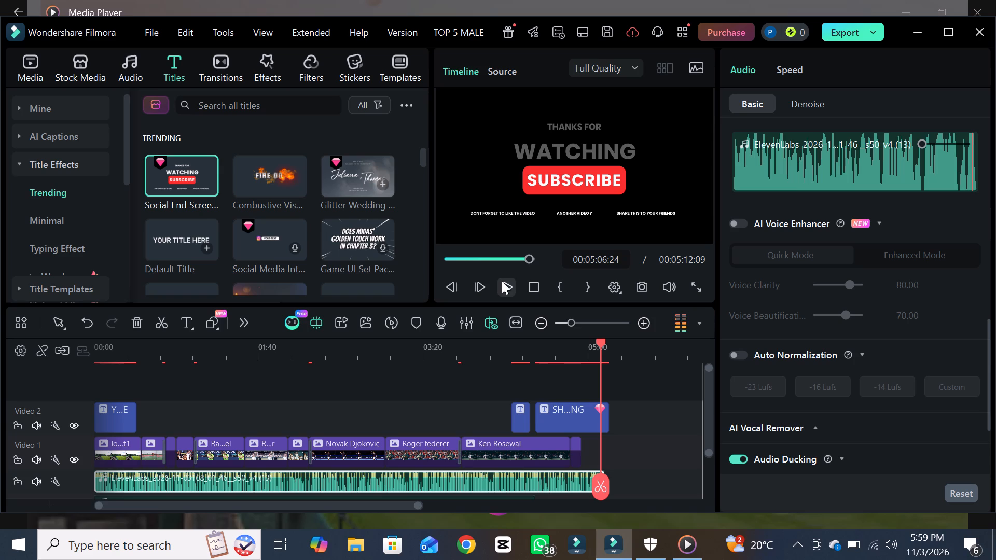
left_click(502, 281)
left_click(502, 281)
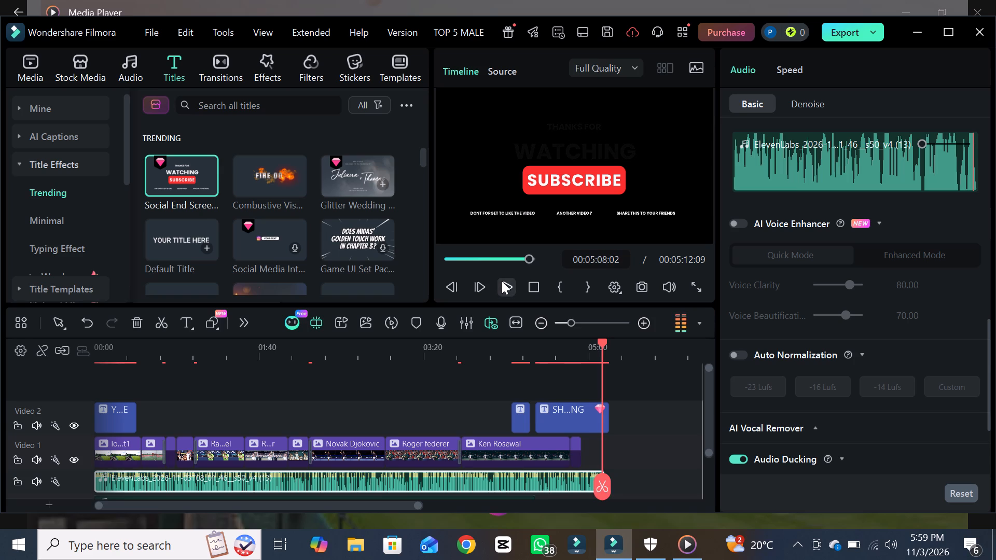
left_click(502, 281)
left_click(502, 281)
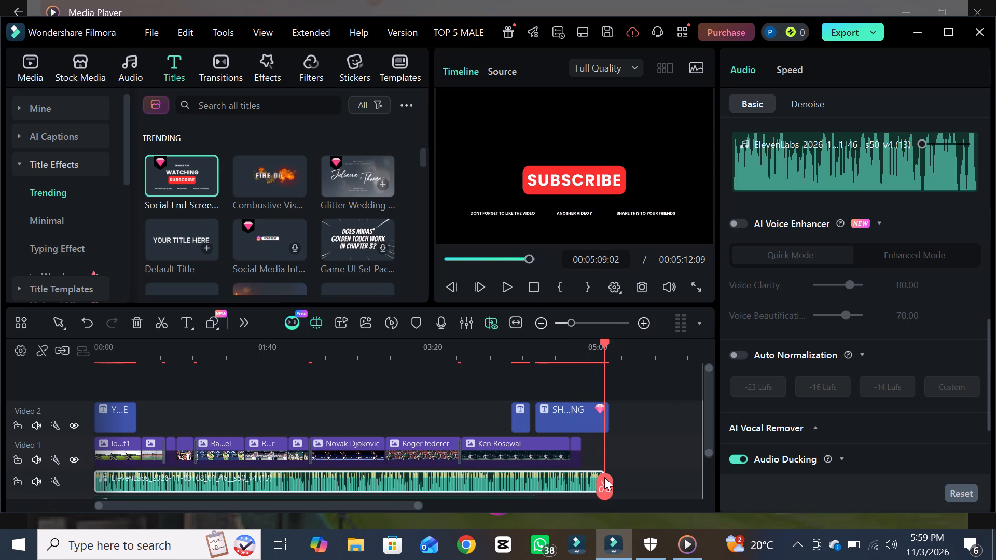
left_click_drag(604, 478, 597, 481)
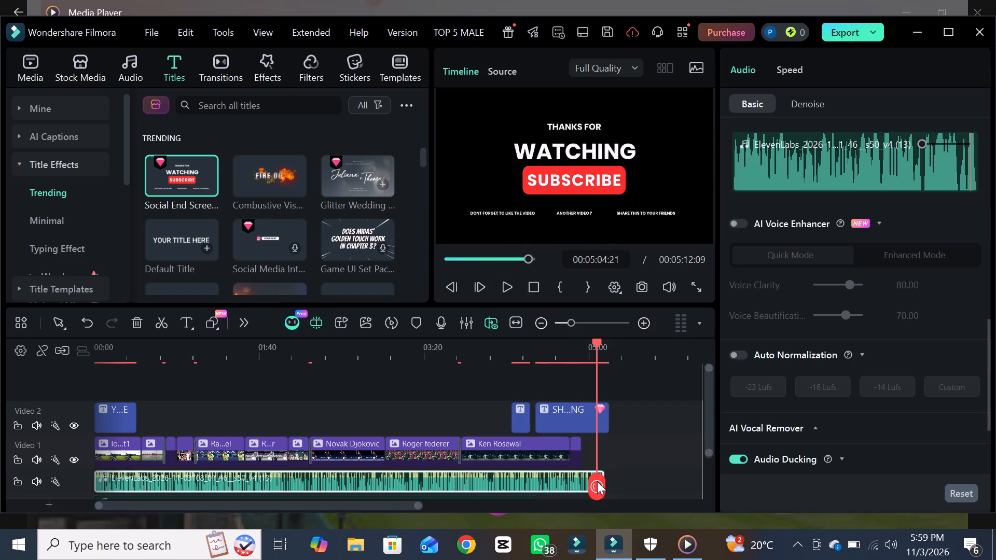
left_click_drag(597, 481, 391, 505)
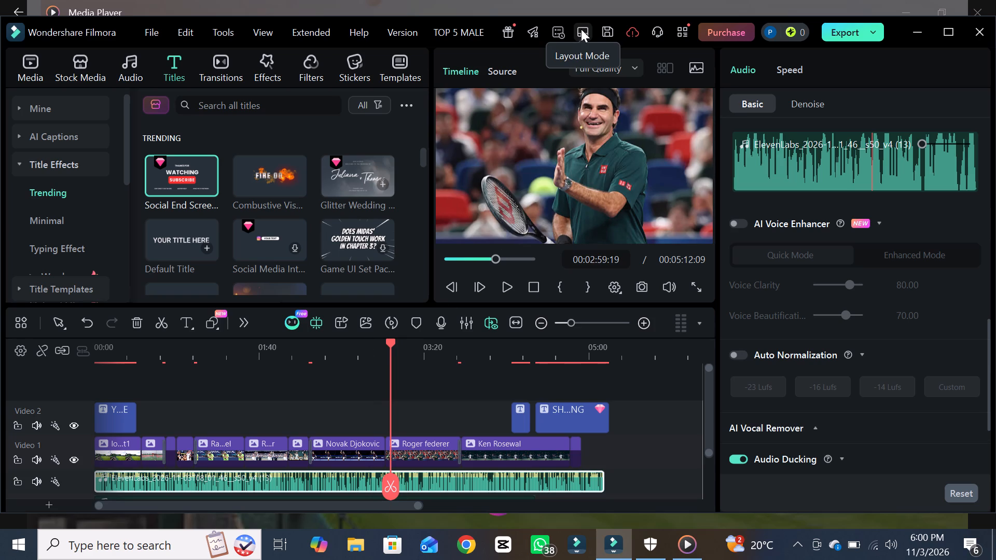
Save the TOP 5 MALE project.
left_click(604, 31)
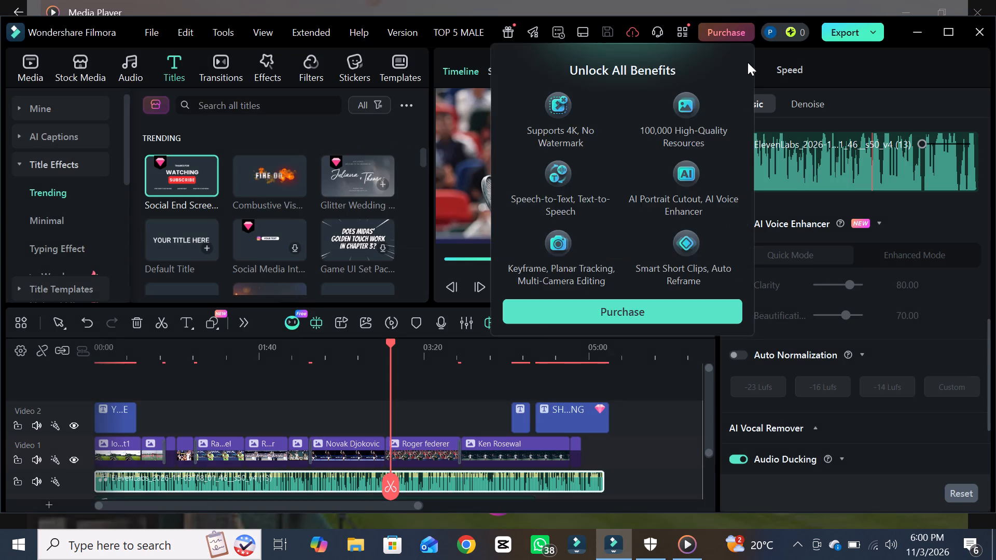
Export the video locally under the title TOP 5 OLDEST TENNIS PLAYERS, keeping the default export settings.
left_click(839, 30)
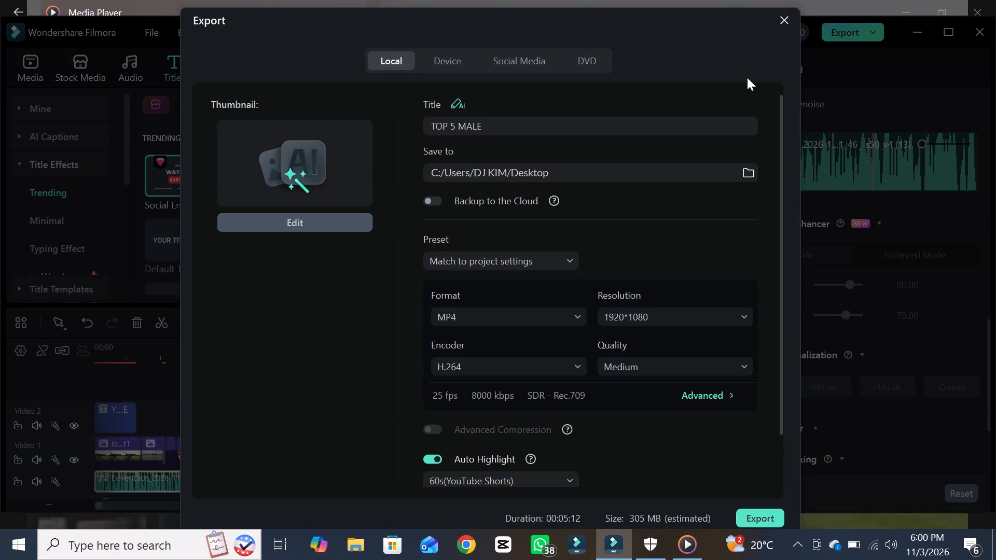
left_click(497, 123)
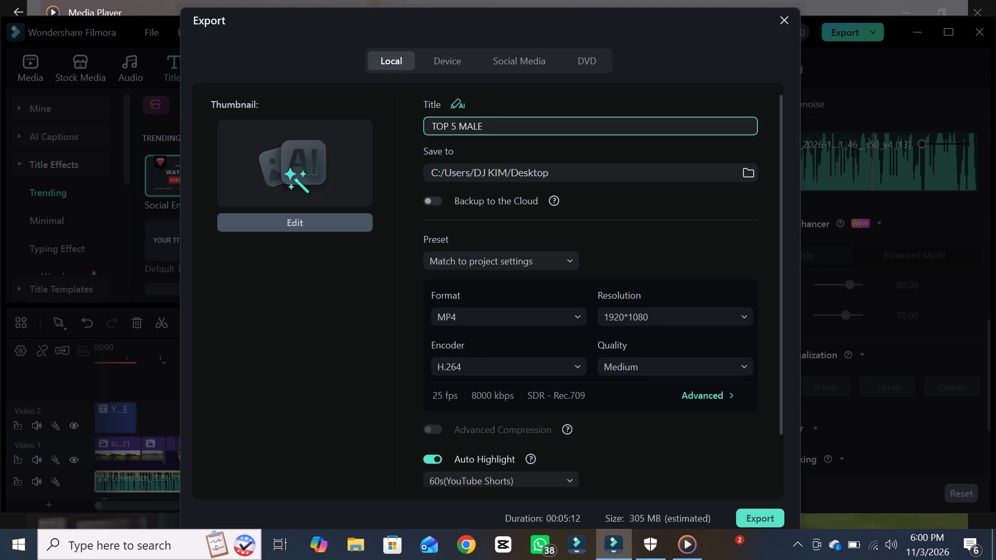
key("space")
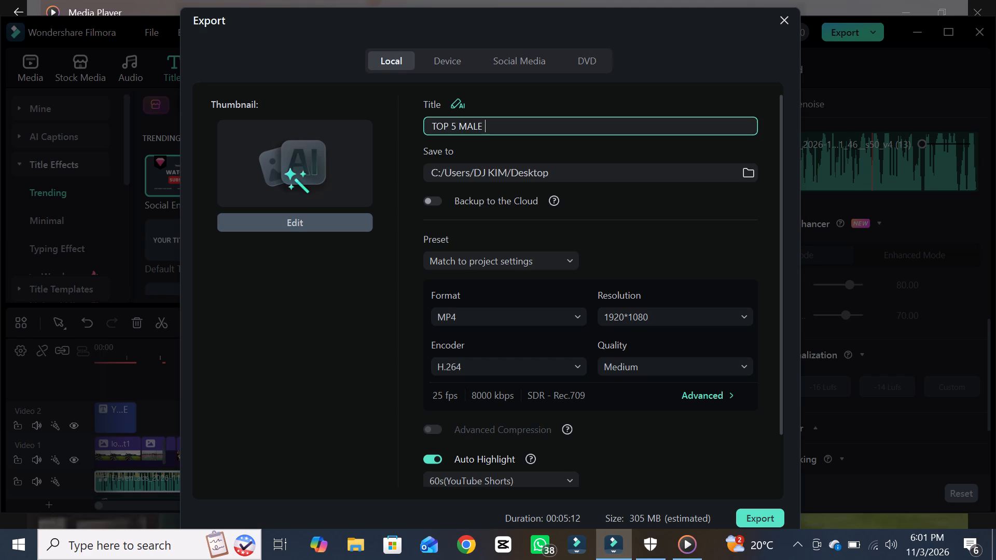
key("BackSpace")
key("BackSpace")
key("BackSpace")
key("BackSpace")
key("BackSpace")
type("OL")
type("DEST")
key("space")
key("t")
key("e")
type("NN")
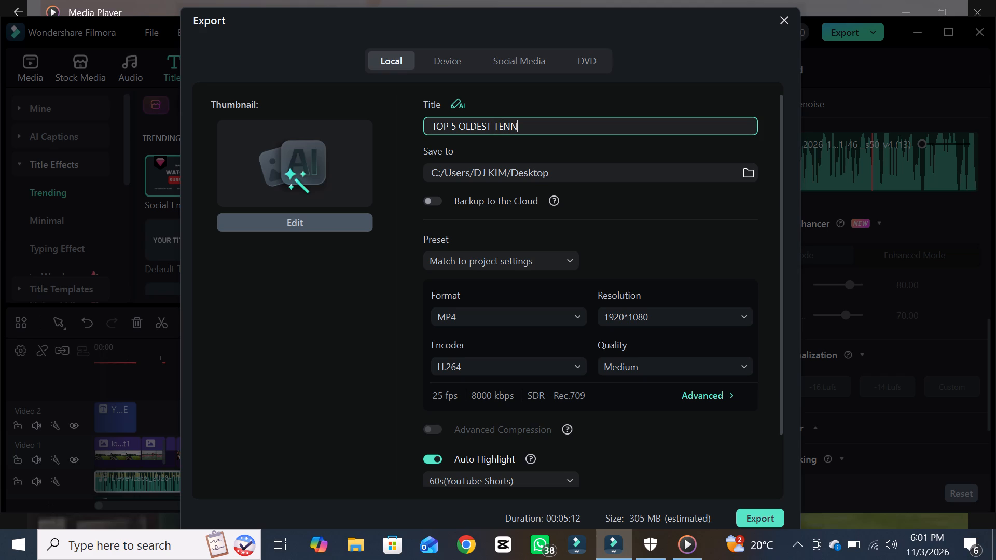
key("i")
key("s")
key("space")
type("PL")
key("a")
type("YER")
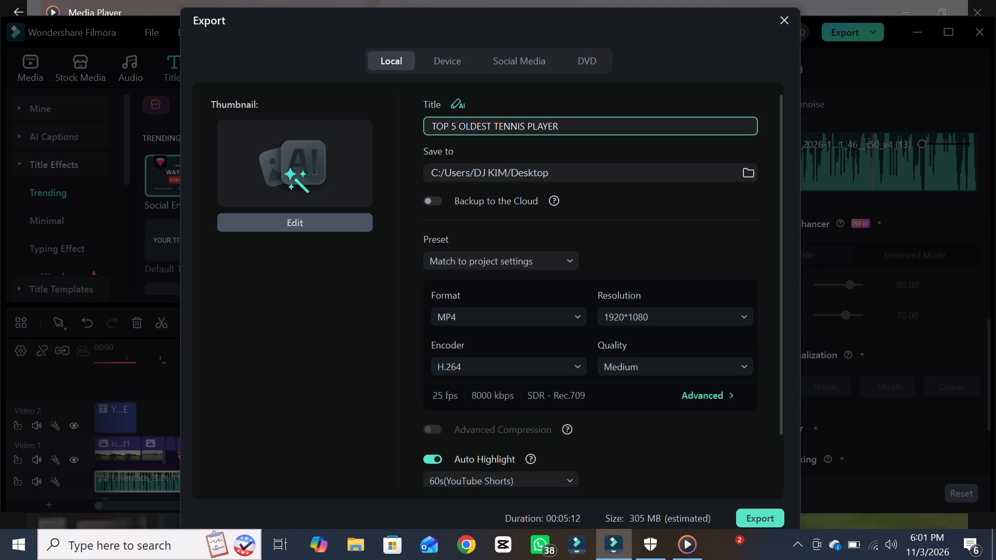
key("s")
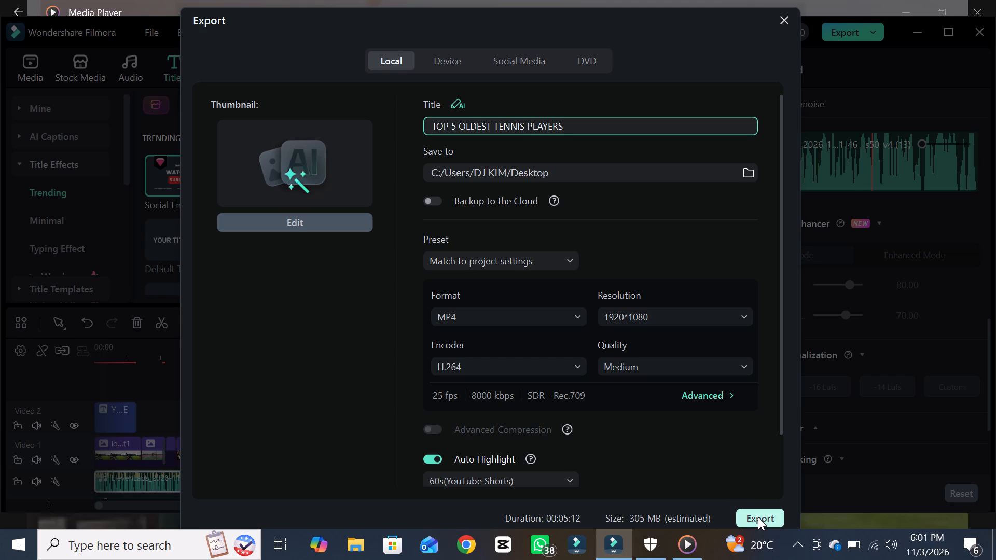
left_click(758, 517)
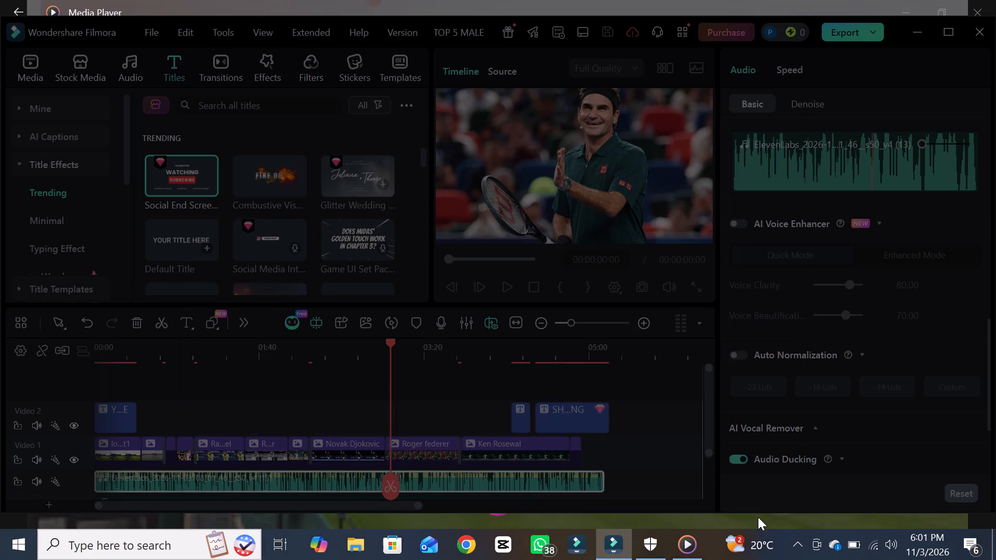
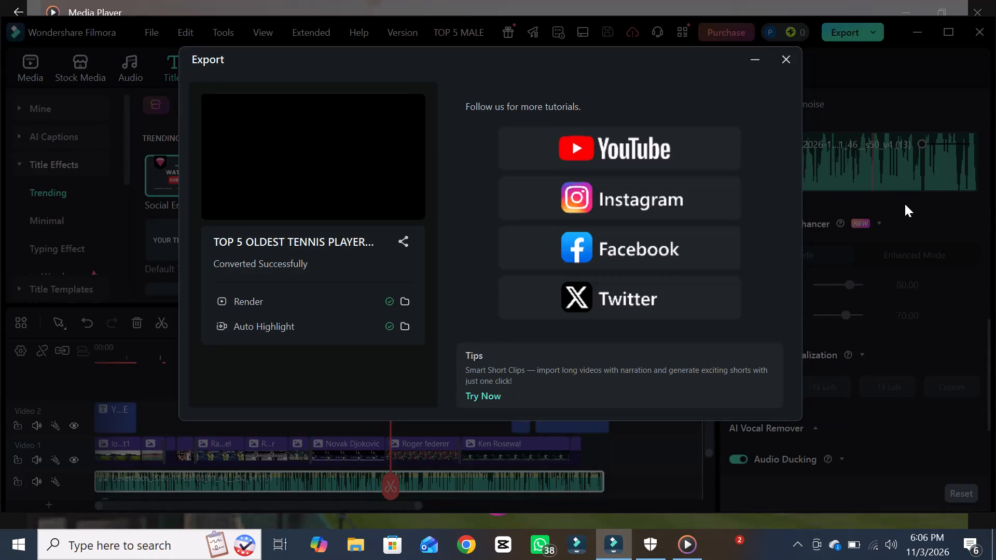
Close the completed export window and minimize Filmora and Media Player to reach the desktop.
left_click(790, 64)
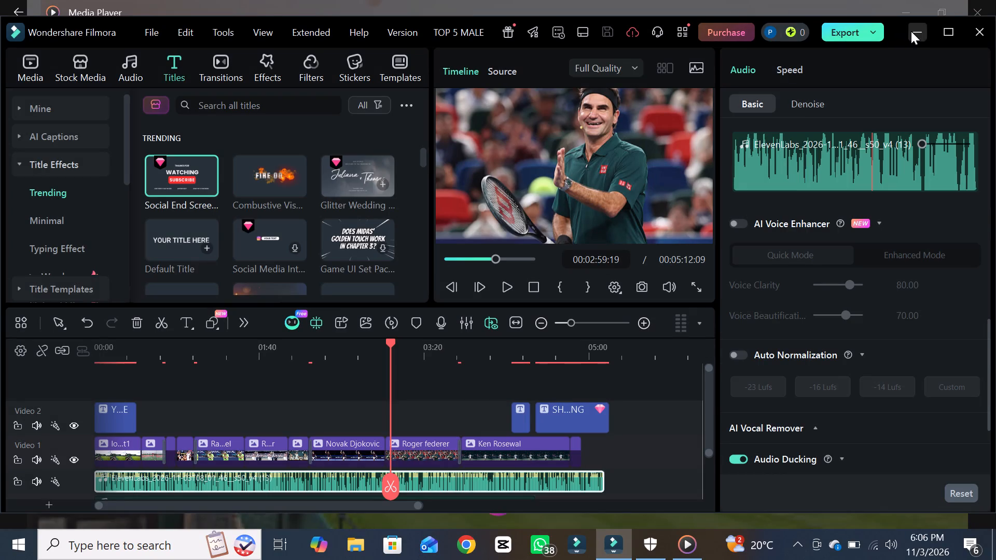
left_click(911, 31)
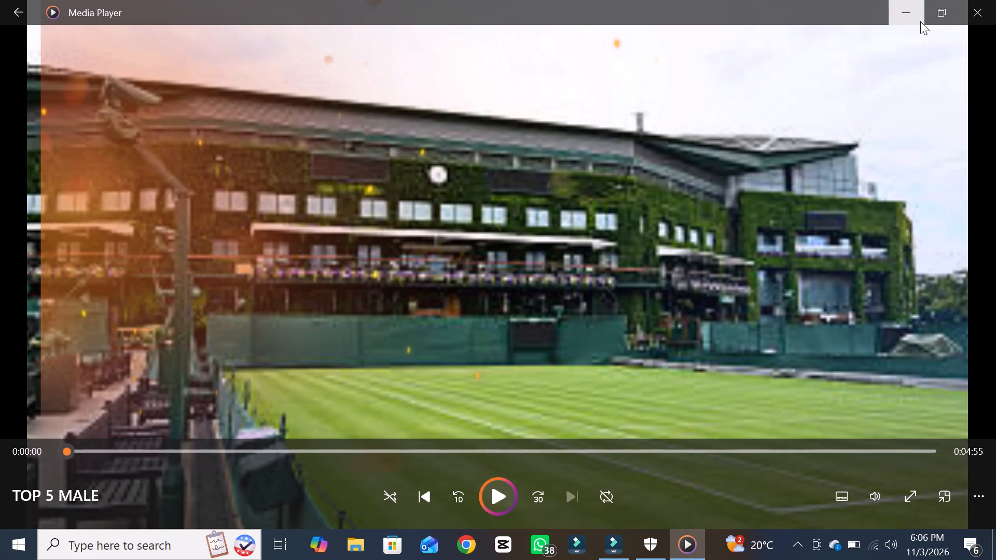
left_click(922, 15)
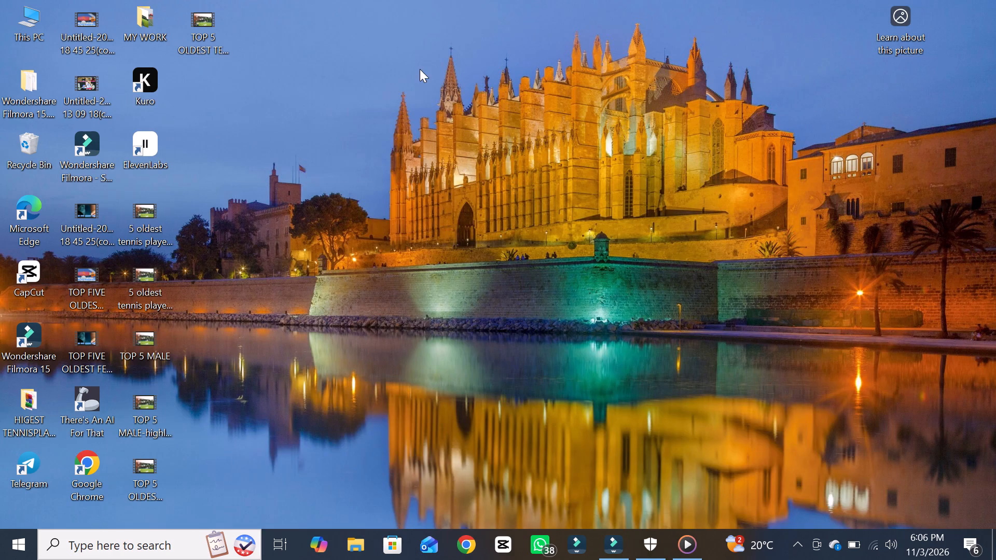
Play the exported TOP 5 OLDEST TENNIS PLAYERS-highlight video from the desktop, skipping ahead to check its later parts, and close it.
double_click(210, 37)
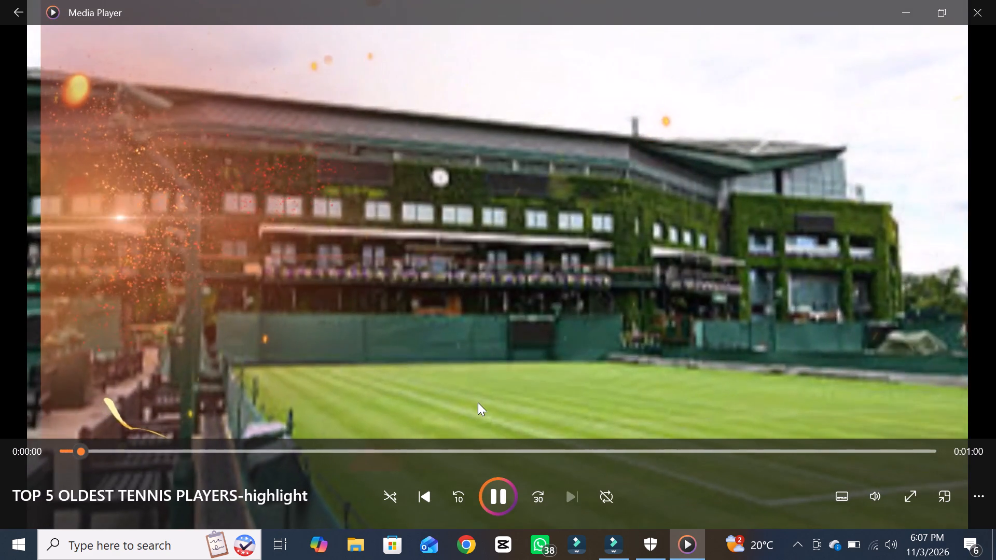
left_click(543, 453)
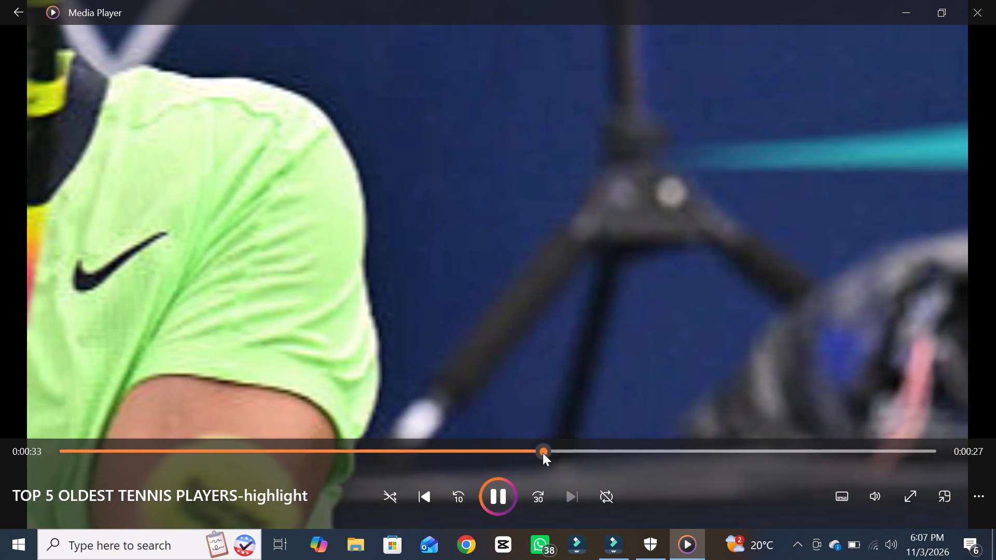
left_click(615, 450)
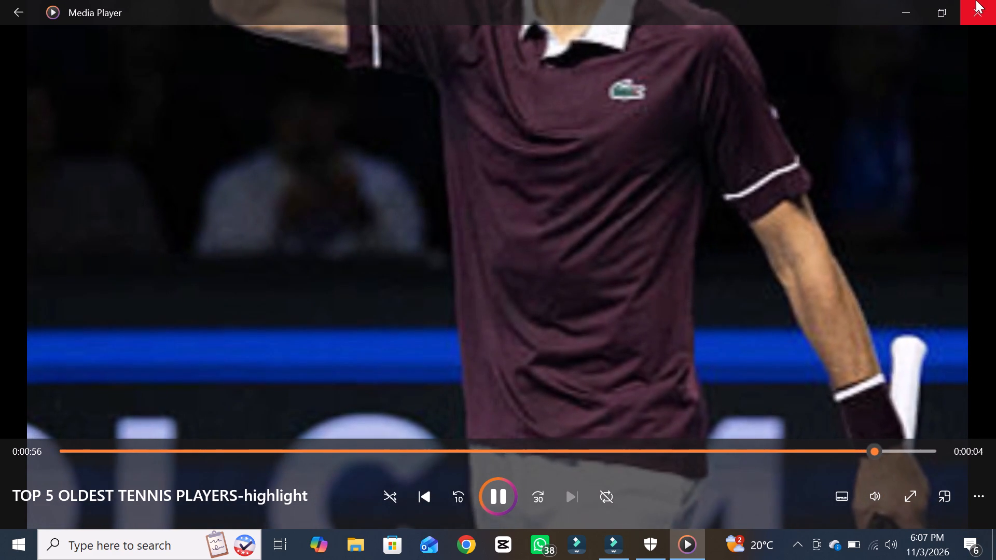
left_click(976, 0)
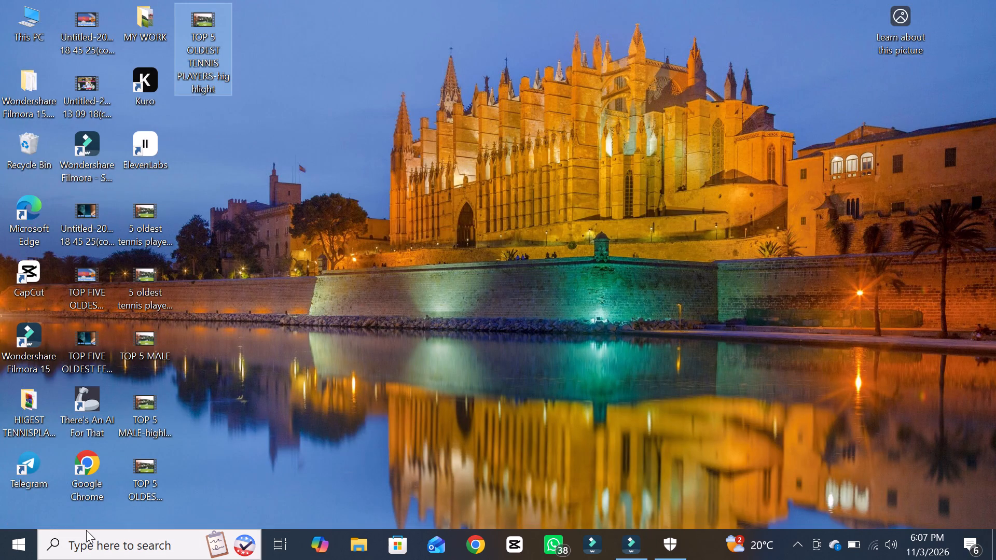
Play the full TOP 5 OLDEST TENNIS PLAYERS video from the desktop, check it at several points, and pause it at about 2:35.
double_click(151, 477)
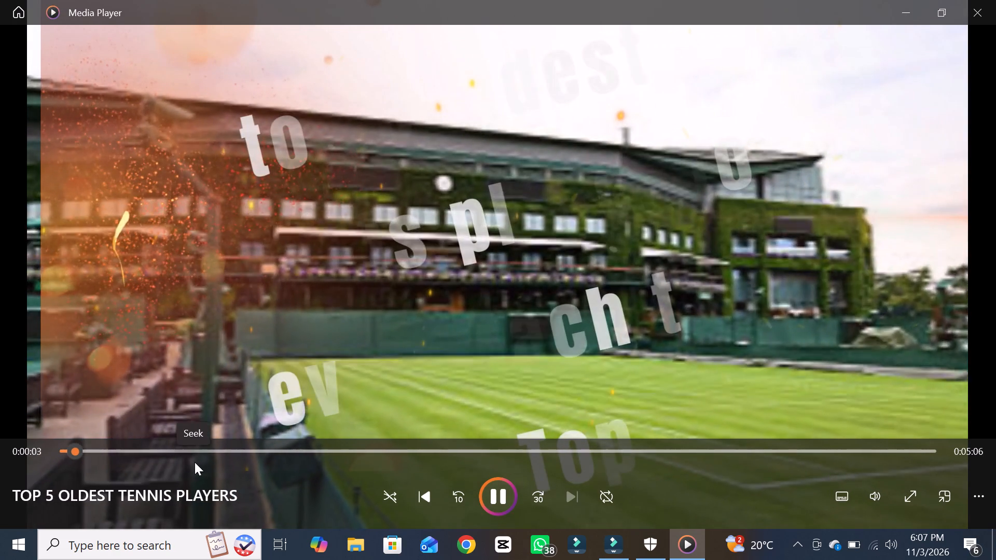
left_click(195, 462)
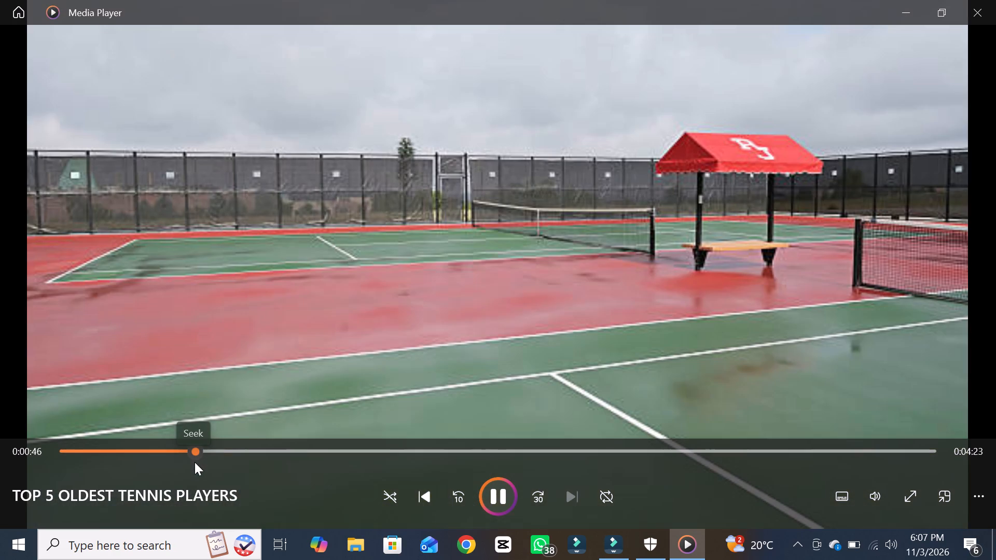
left_click(368, 449)
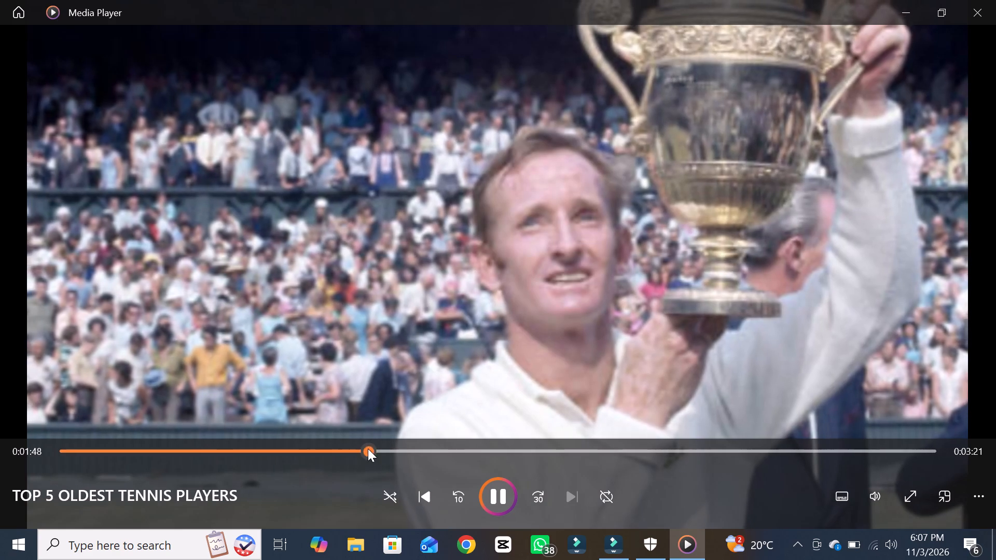
left_click(492, 445)
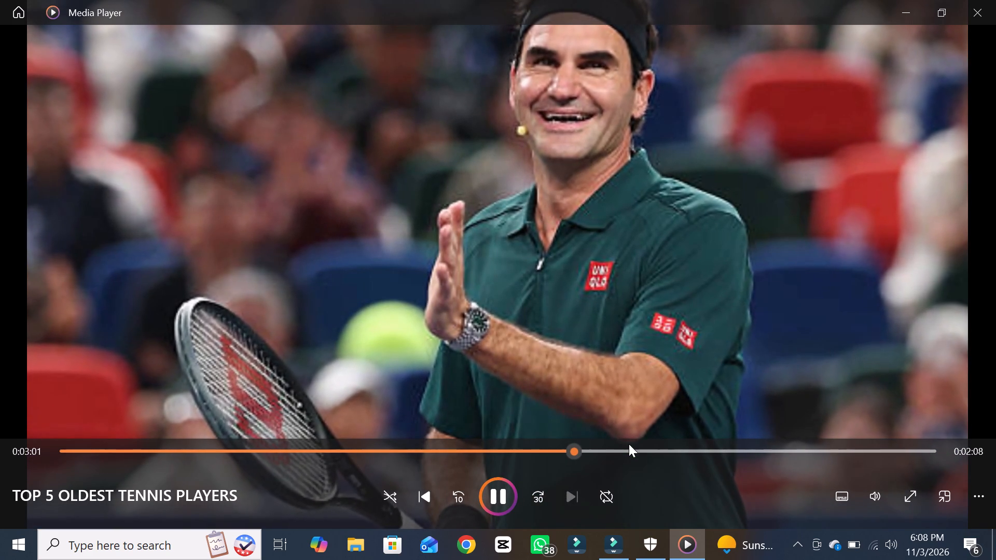
left_click_drag(629, 444, 493, 475)
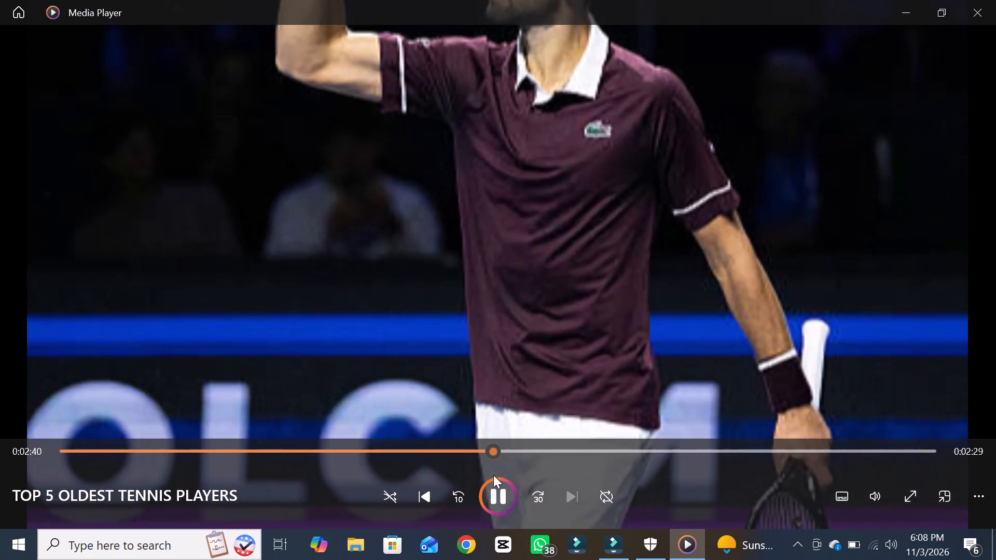
left_click_drag(493, 475, 496, 499)
left_click(496, 499)
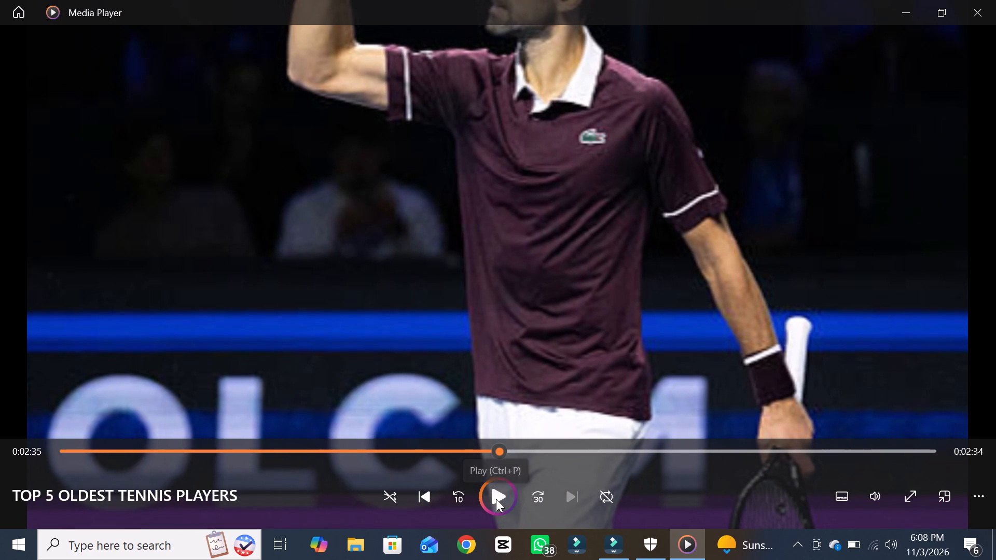